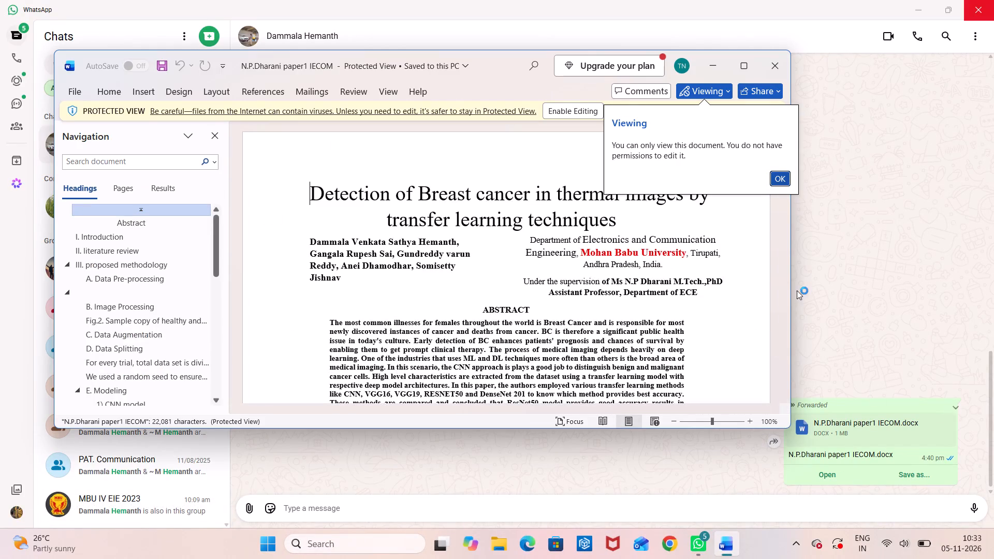
# Dismiss the view-only notice, maximize the document window and enable editing of the breast cancer detection paper.
pyautogui.click(774, 181)
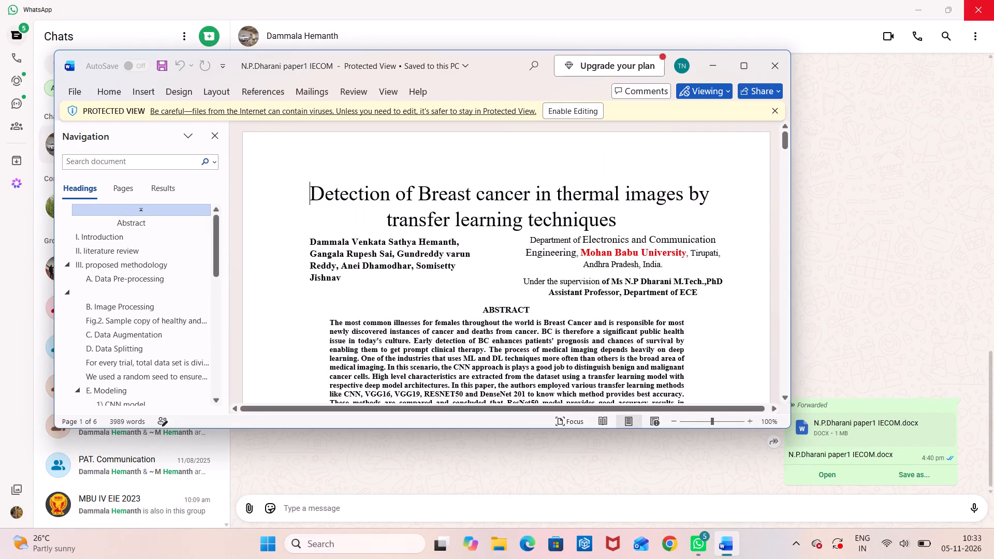
pyautogui.click(744, 70)
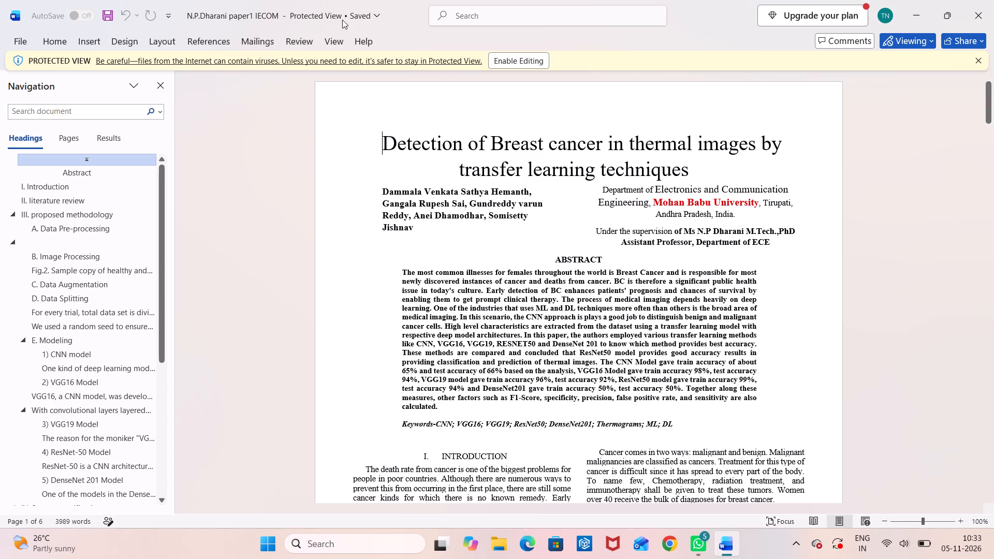
pyautogui.click(532, 63)
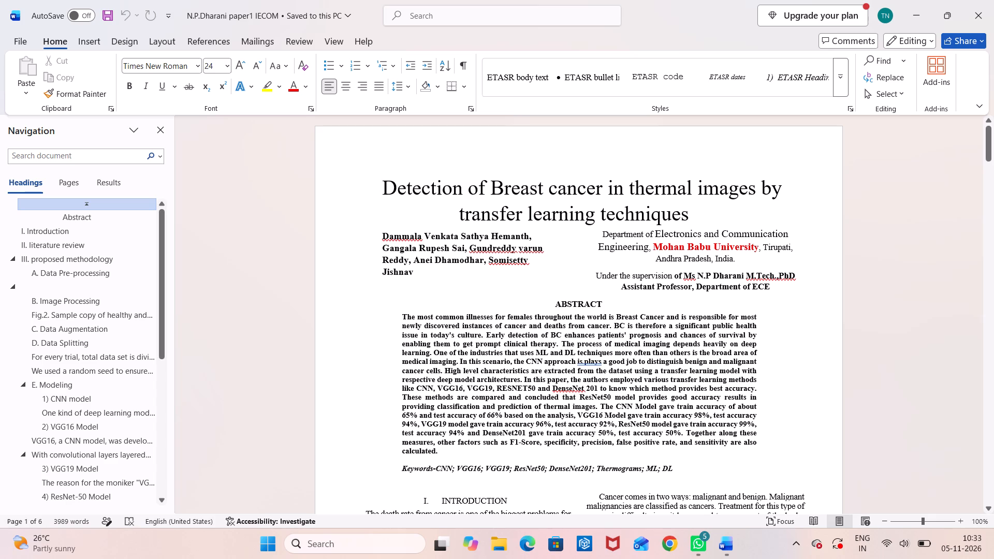
# Insert a blank line directly below the paper title, above the author block.
pyautogui.click(691, 218)
pyautogui.press('Return')
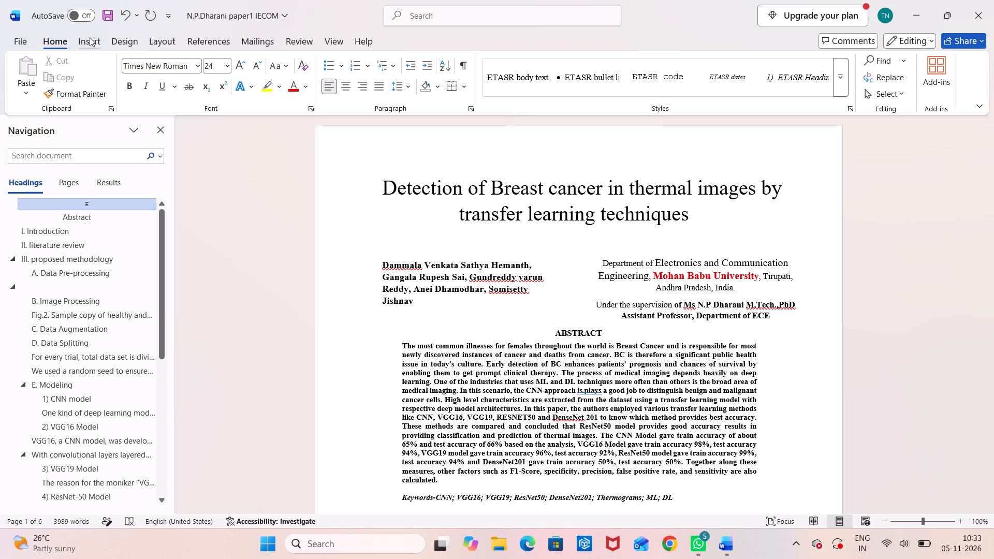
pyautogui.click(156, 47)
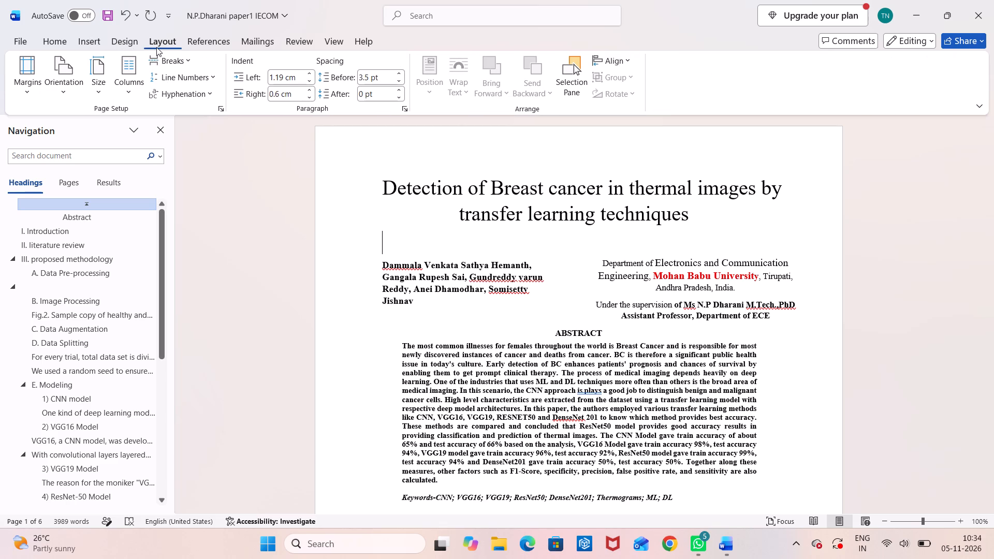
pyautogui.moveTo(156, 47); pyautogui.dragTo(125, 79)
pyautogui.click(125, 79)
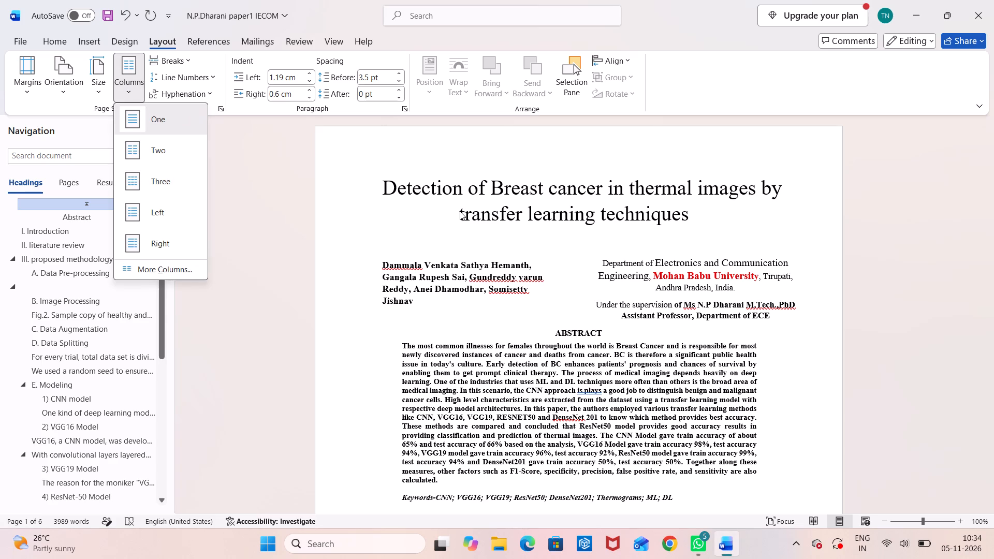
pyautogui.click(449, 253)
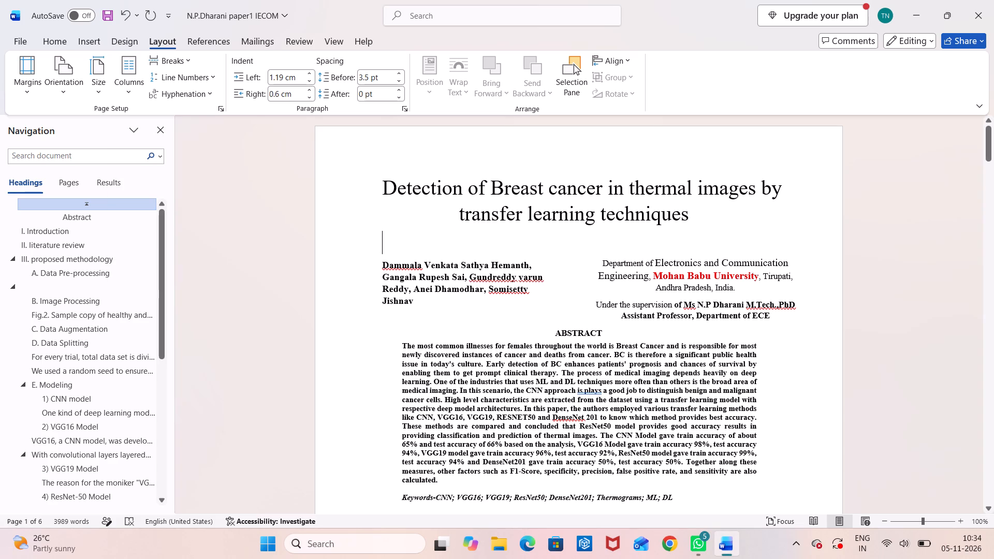
# Insert four more blank lines between the paper title and the author block.
pyautogui.press('Return')
pyautogui.press('Return')
pyautogui.press('Return')
pyautogui.press('Return')
pyautogui.press('Up')
pyautogui.press('Up')
pyautogui.press('Up')
pyautogui.press('Up')
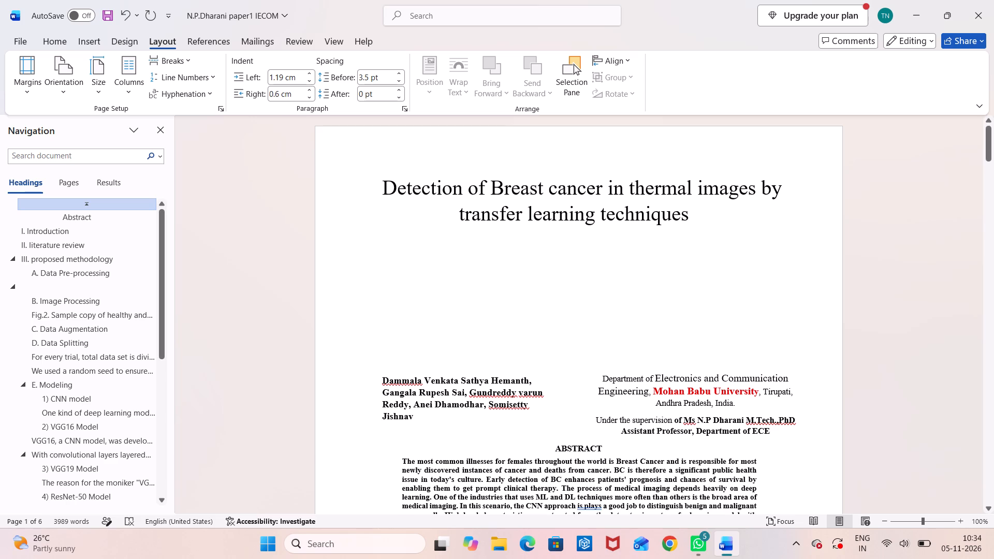
# Lay out the blank lines between the title and the author block in three columns.
pyautogui.hscroll(1, 387, 249)
pyautogui.moveTo(377, 257); pyautogui.dragTo(378, 260)
pyautogui.moveTo(378, 260); pyautogui.dragTo(470, 347)
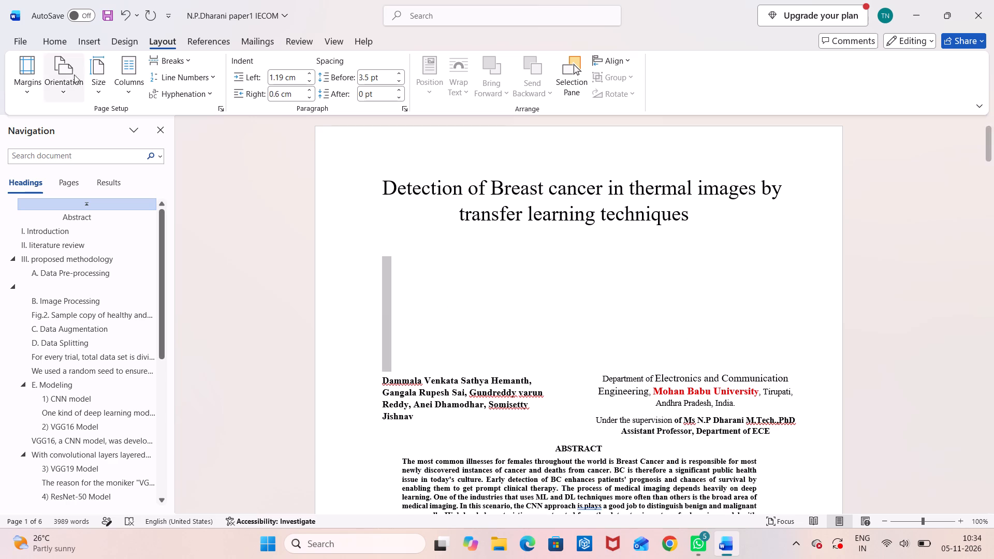
pyautogui.click(130, 79)
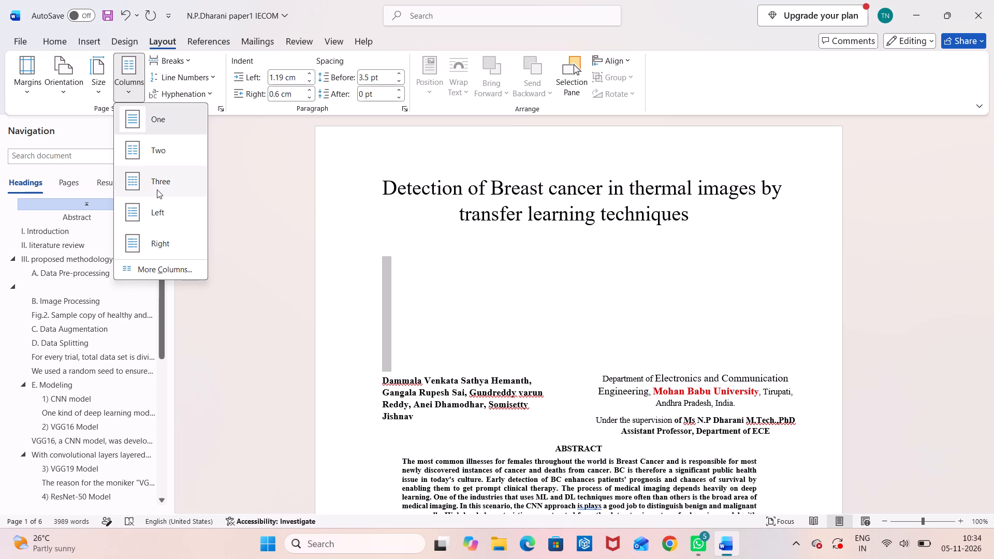
pyautogui.click(157, 189)
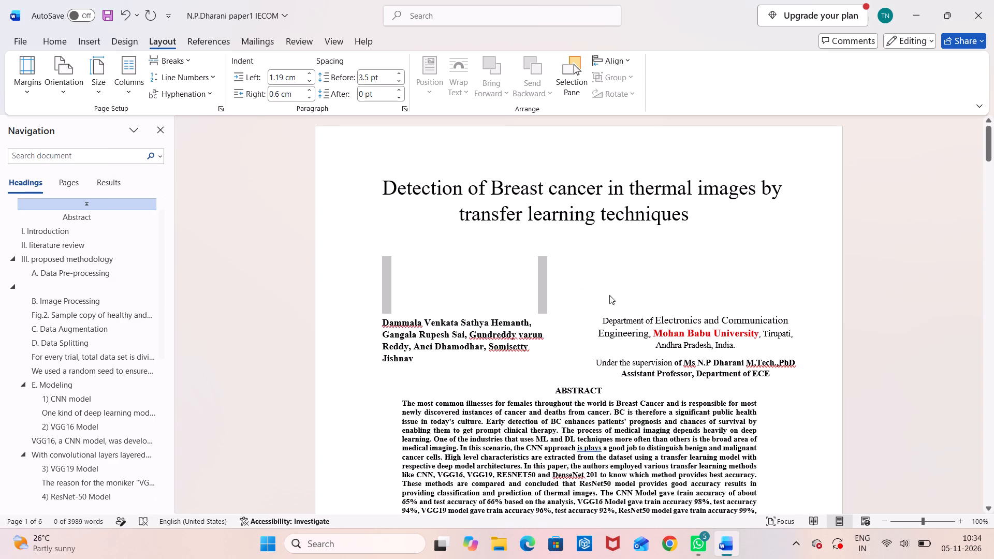
# Set the font size to 10 on the first blank line of the three-column area.
pyautogui.click(388, 274)
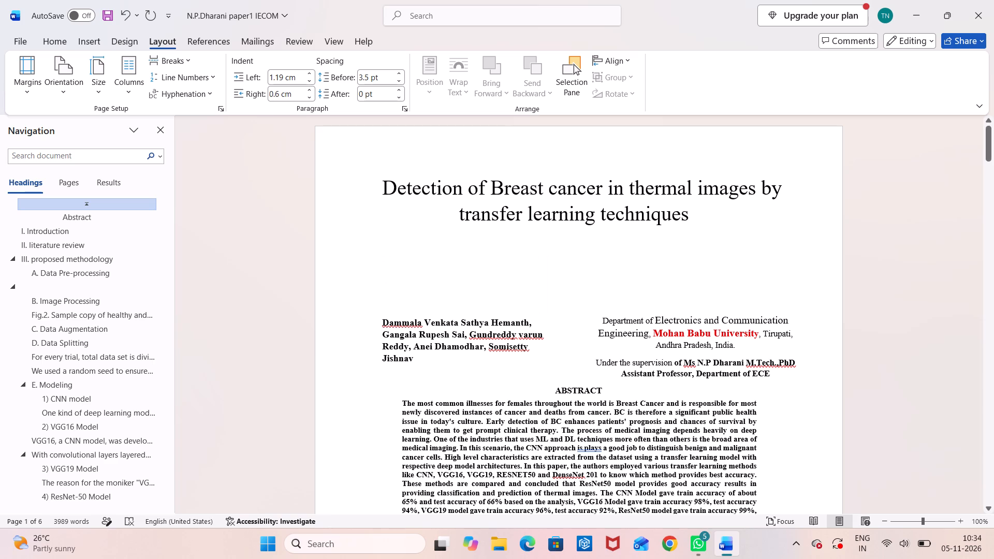
pyautogui.click(49, 42)
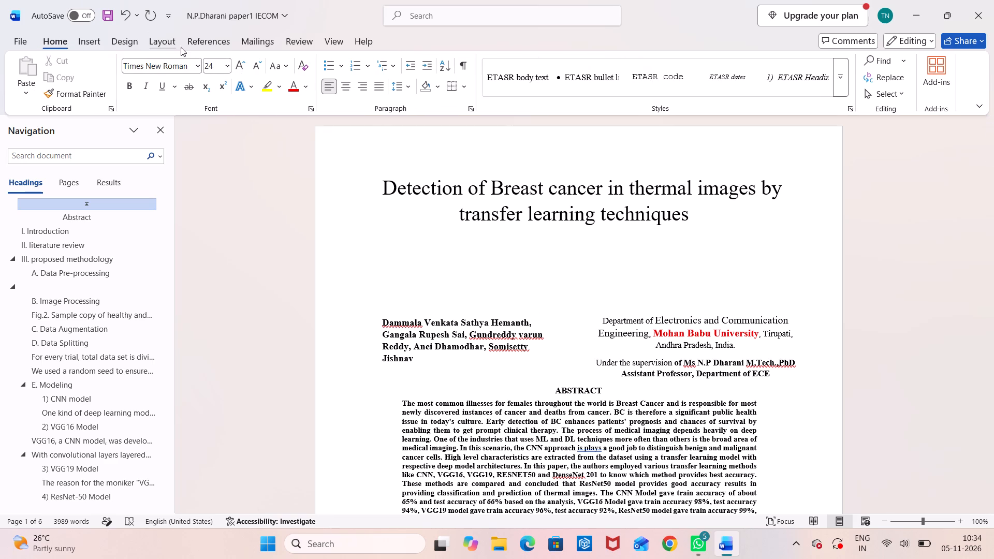
pyautogui.click(214, 67)
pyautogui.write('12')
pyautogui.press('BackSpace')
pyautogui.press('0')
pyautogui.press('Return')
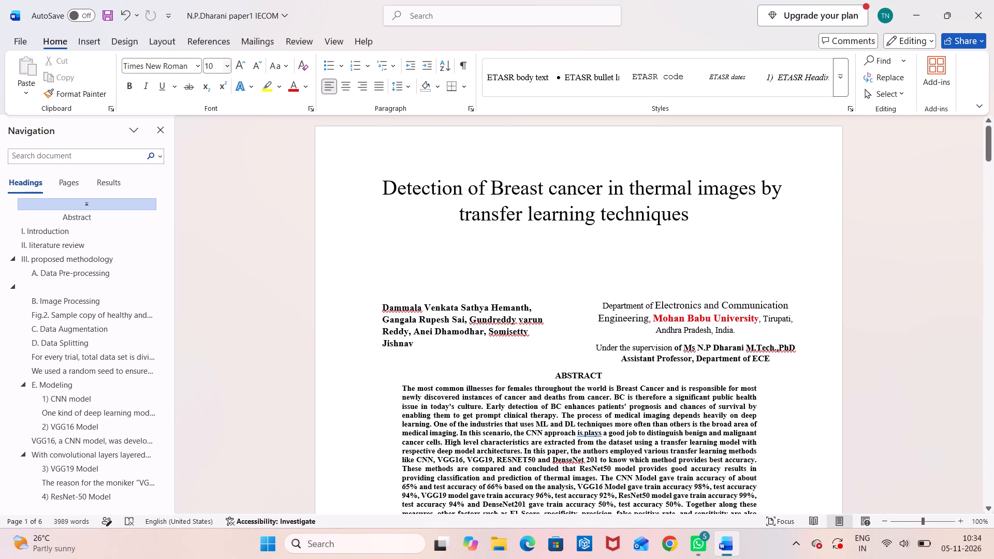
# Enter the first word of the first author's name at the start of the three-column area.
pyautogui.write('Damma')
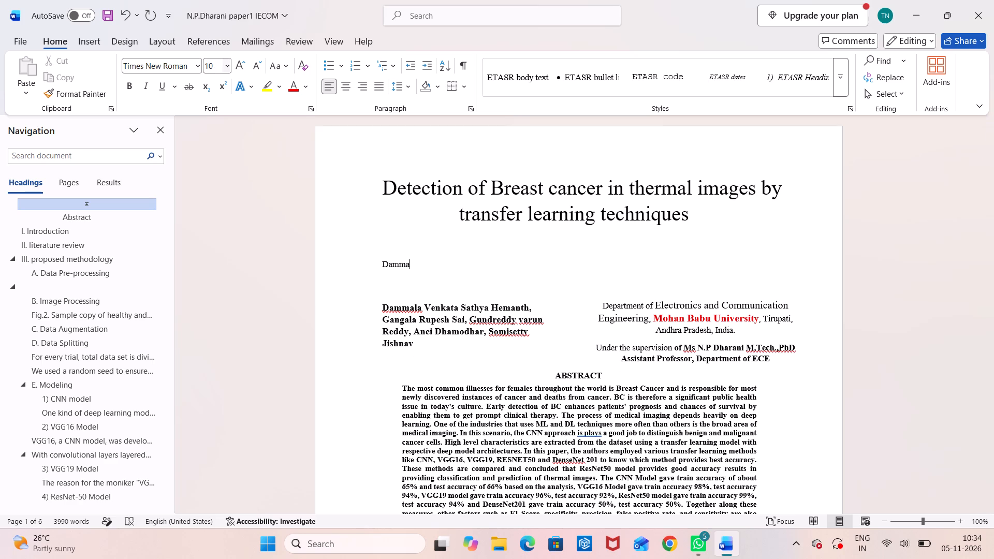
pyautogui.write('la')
# Remove bold formatting from the author names, the department and university affiliation, and the supervisor lines.
pyautogui.moveTo(375, 315); pyautogui.dragTo(687, 372)
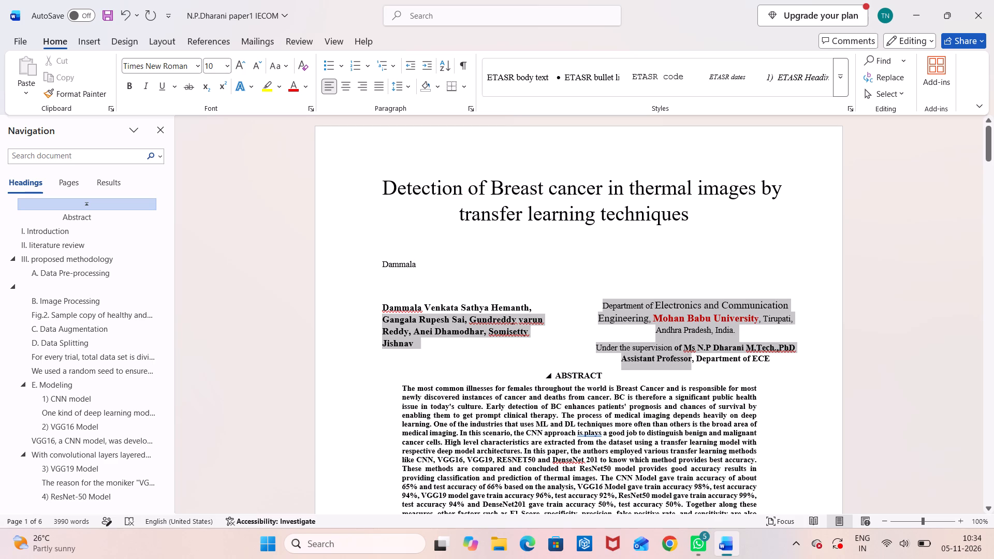
pyautogui.moveTo(687, 372); pyautogui.dragTo(786, 365)
pyautogui.hotkey('ctrl', 'b')
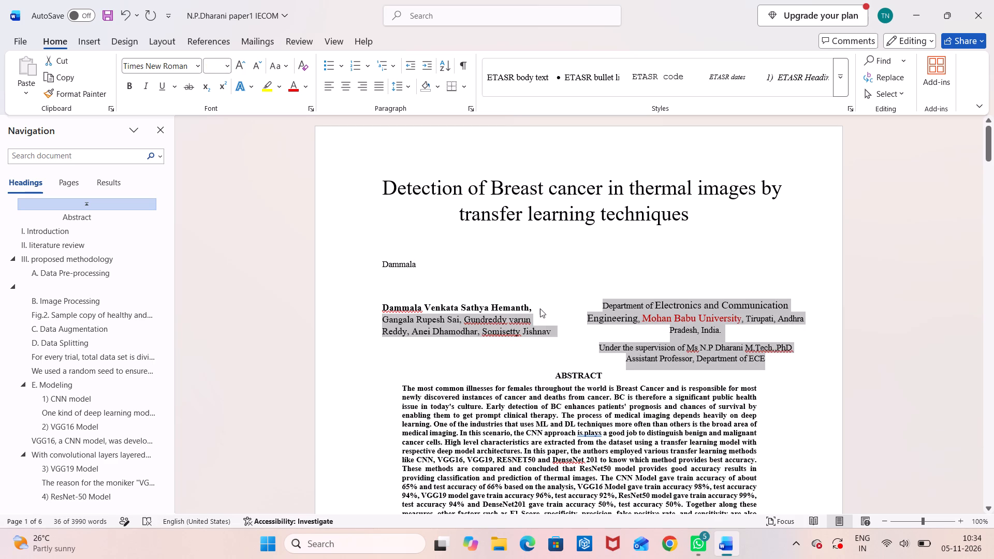
pyautogui.click(540, 308)
pyautogui.moveTo(383, 306); pyautogui.dragTo(528, 300)
pyautogui.hotkey('ctrl', 'b')
pyautogui.click(514, 308)
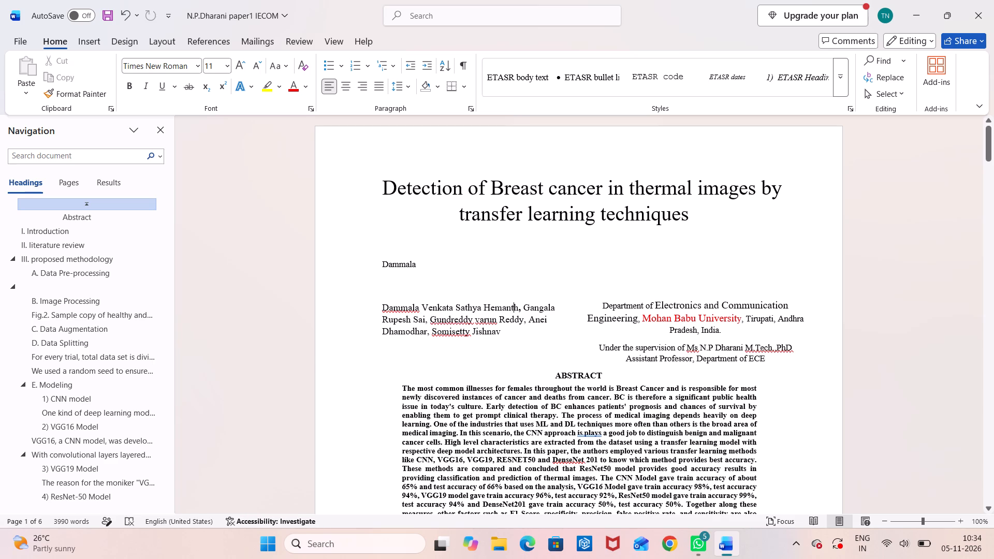
# Move the first author's full name from the old author list into the three-column area, replacing the partial name there and removing leftover characters.
pyautogui.moveTo(381, 309); pyautogui.dragTo(461, 302)
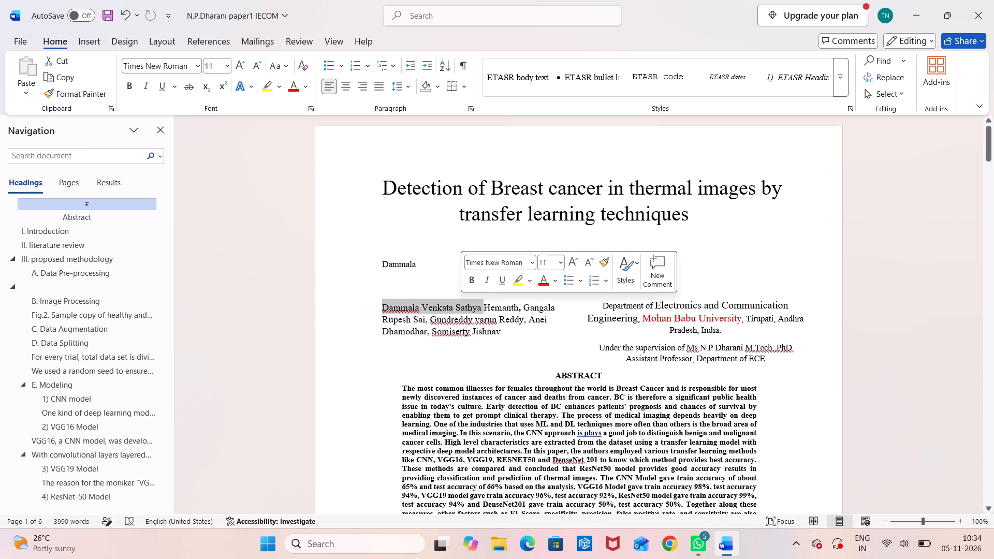
pyautogui.hotkey('shift', 'Right')
pyautogui.hotkey('shift', 'Right')
pyautogui.hotkey('shift', 'Right')
pyautogui.hotkey('shift', 'Right')
pyautogui.hotkey('shift', 'Right')
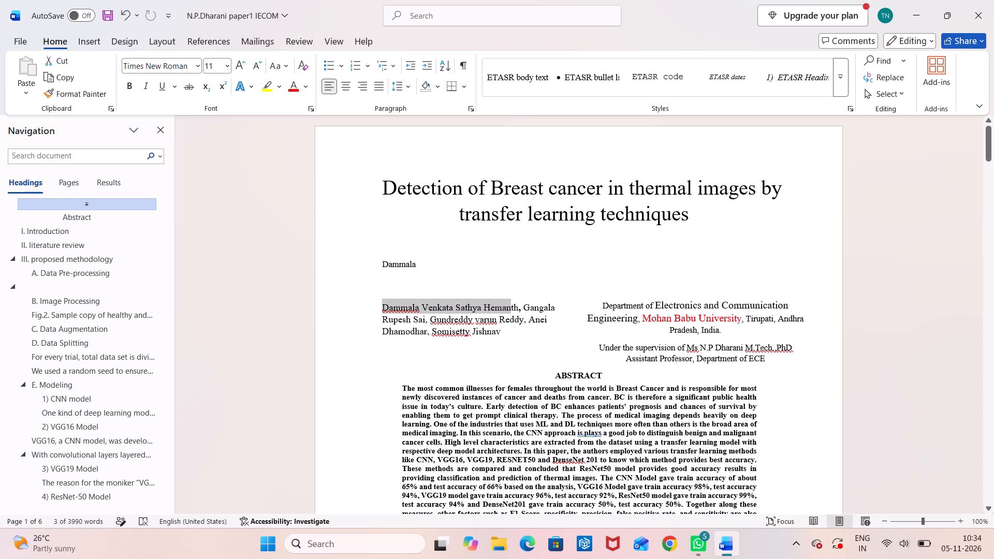
pyautogui.hotkey('shift', 'Right')
pyautogui.hotkey('shift', 'Right')
pyautogui.hotkey('ctrl', 'x')
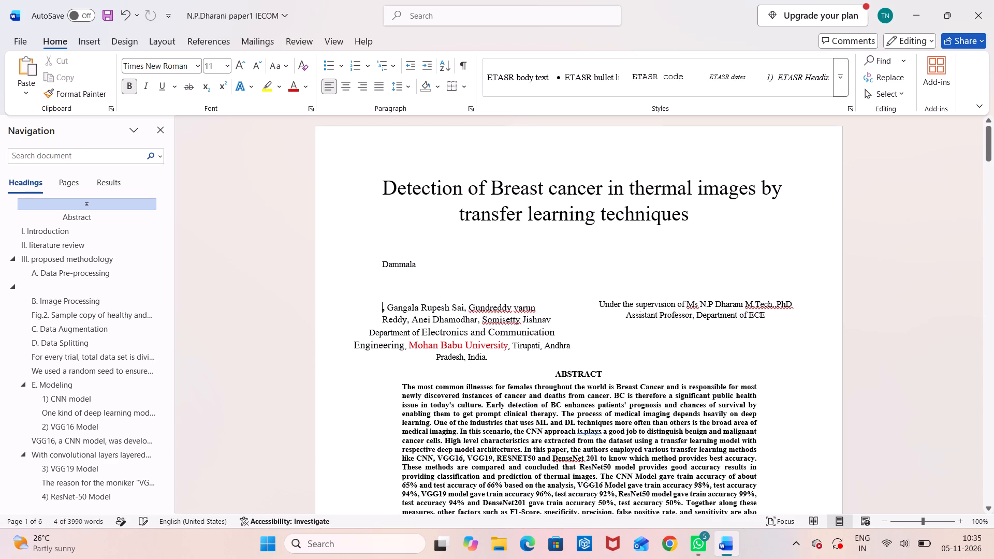
pyautogui.moveTo(419, 262); pyautogui.dragTo(389, 262)
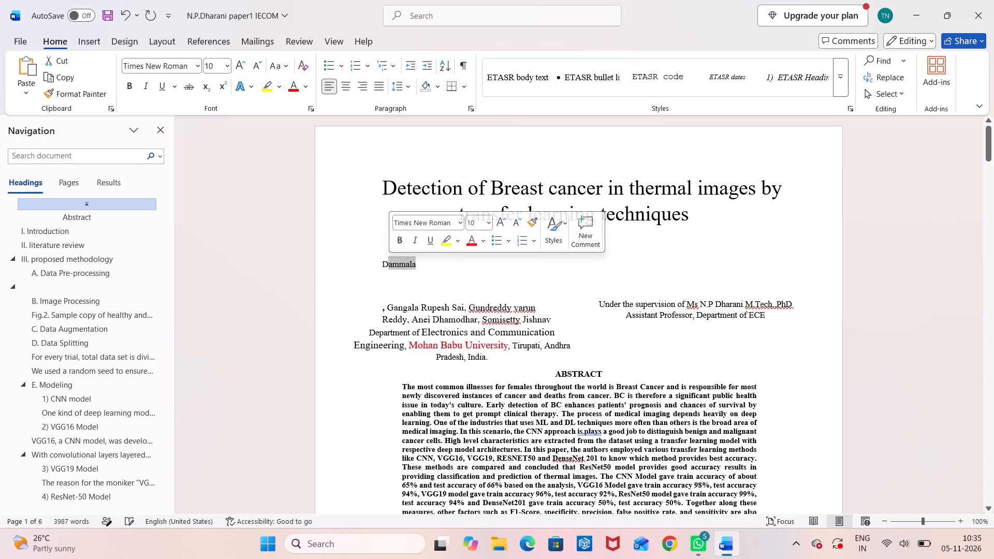
pyautogui.hotkey('ctrl', 'v')
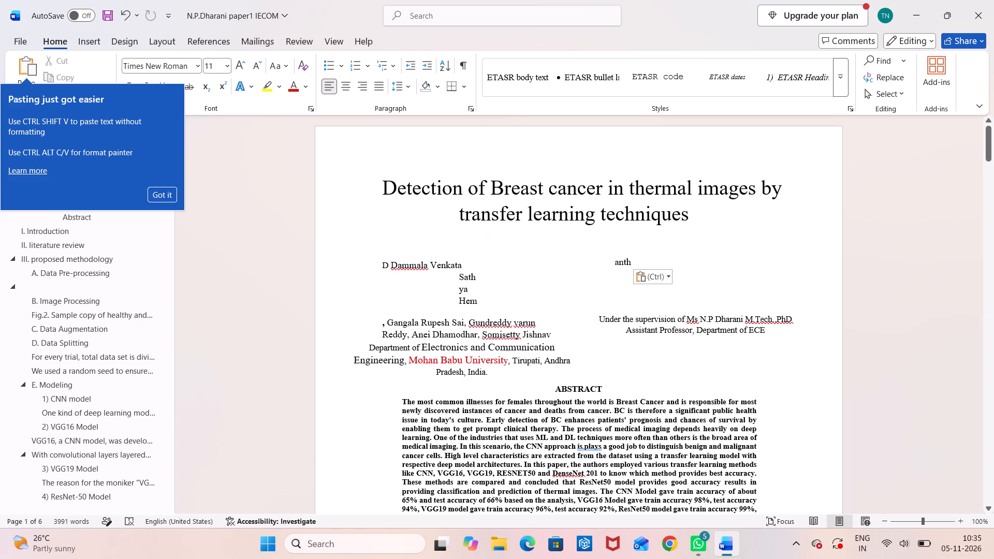
pyautogui.click(390, 268)
pyautogui.press('BackSpace')
pyautogui.press('BackSpace')
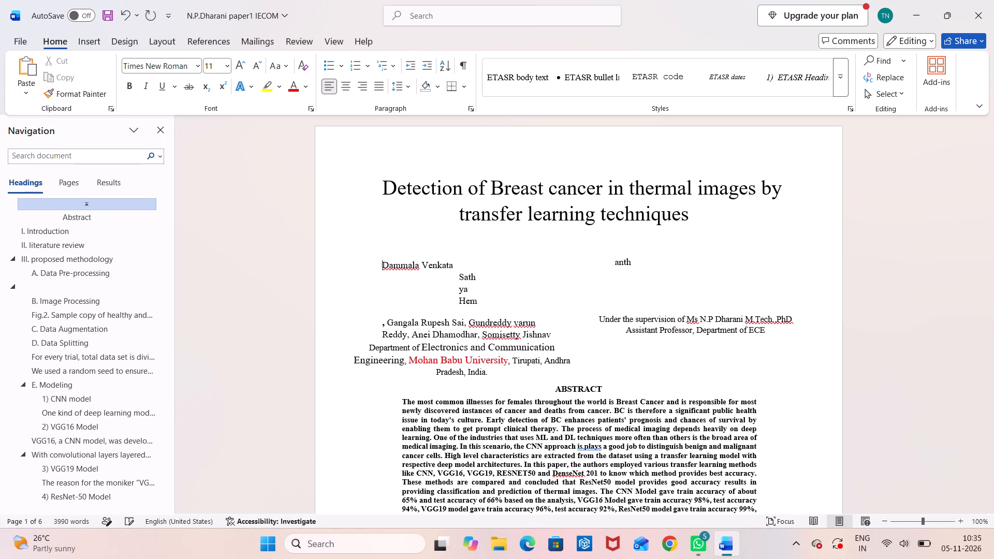
# Display the ruler with the cursor placed in the moved author name, before its third word.
pyautogui.click(454, 266)
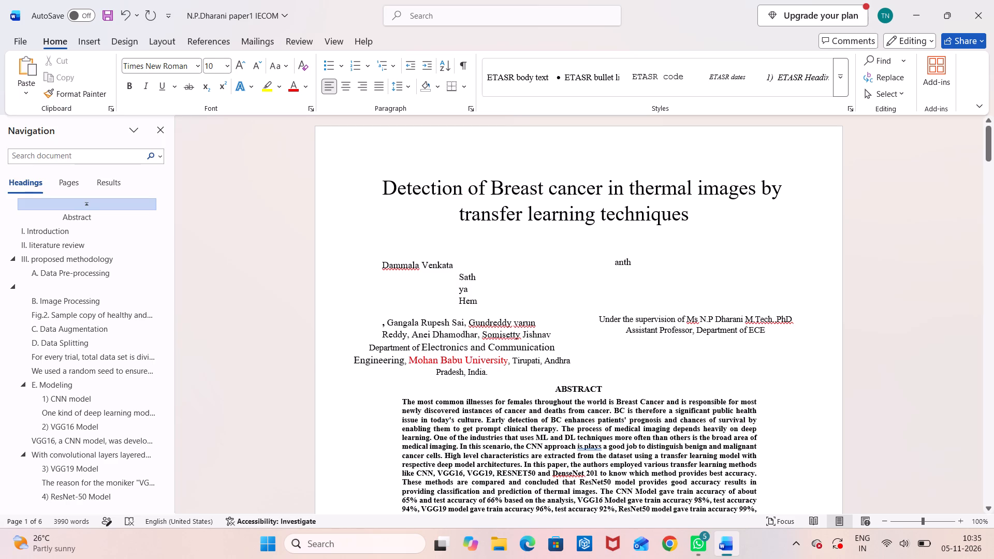
pyautogui.click(443, 246)
pyautogui.click(457, 265)
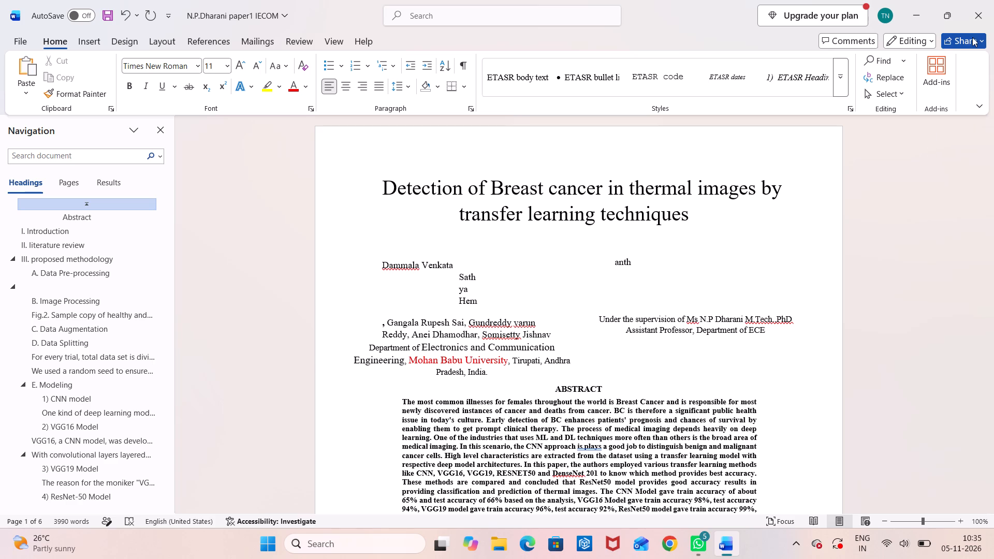
pyautogui.click(87, 45)
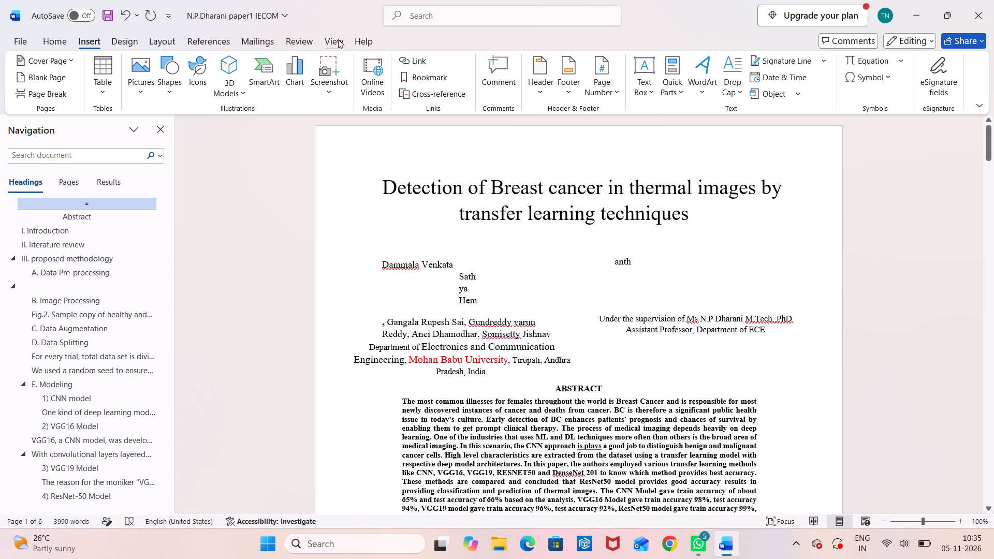
pyautogui.click(338, 39)
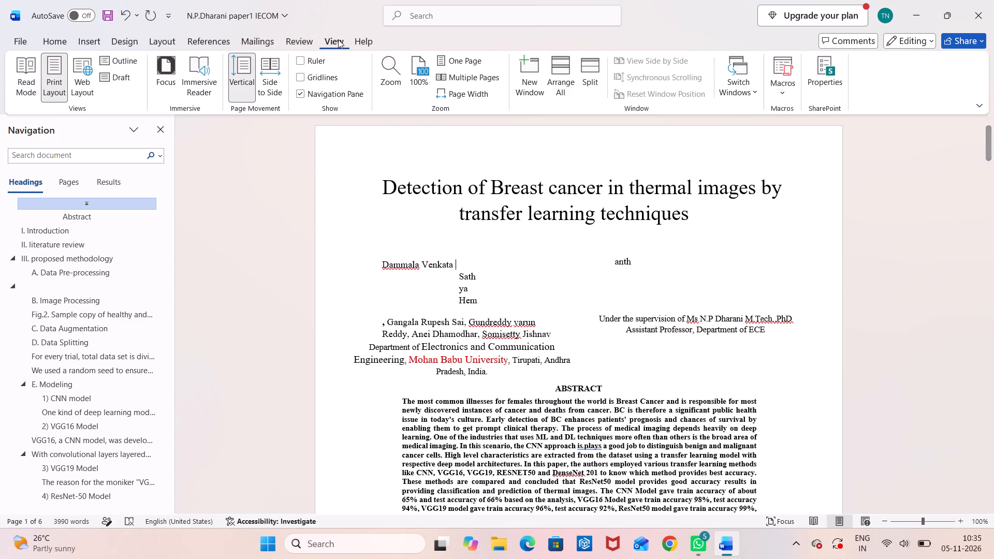
pyautogui.click(303, 57)
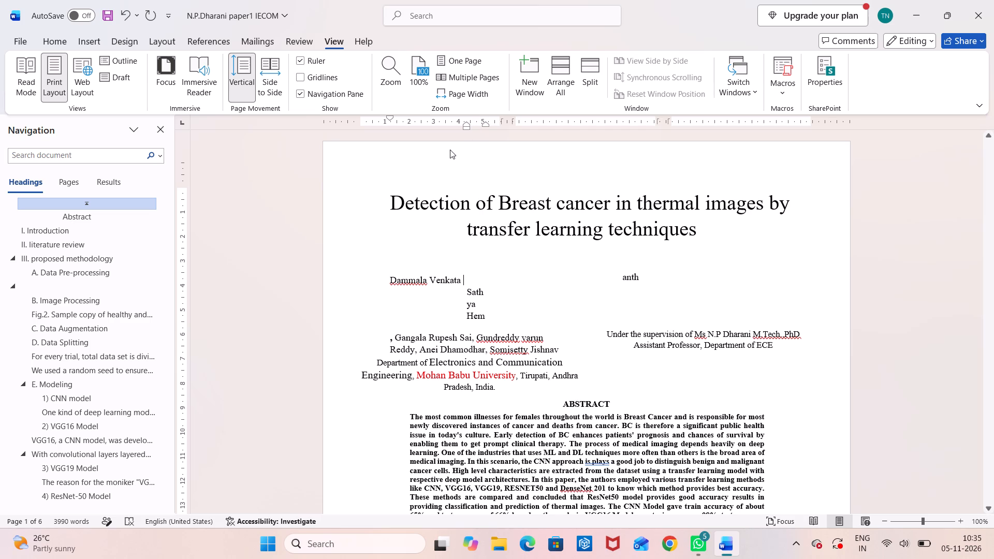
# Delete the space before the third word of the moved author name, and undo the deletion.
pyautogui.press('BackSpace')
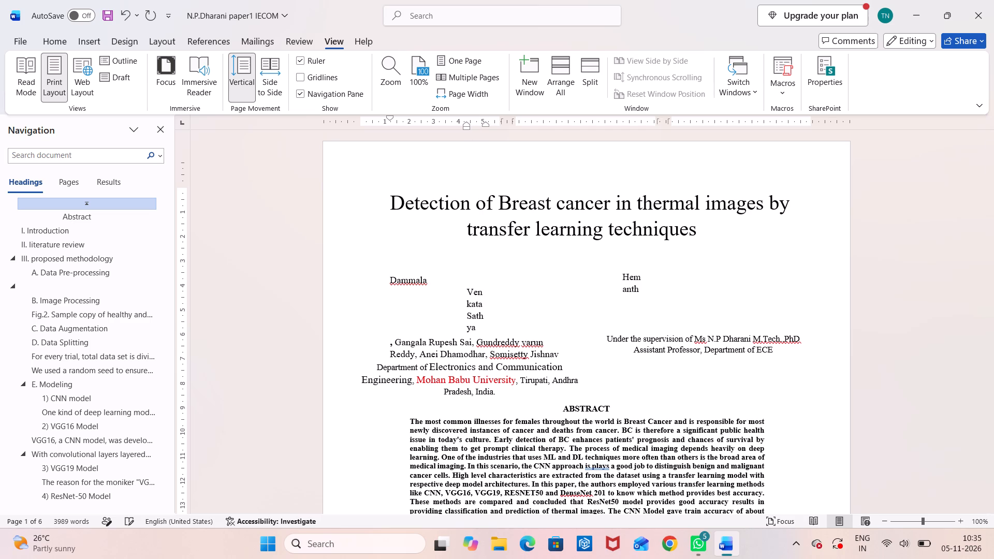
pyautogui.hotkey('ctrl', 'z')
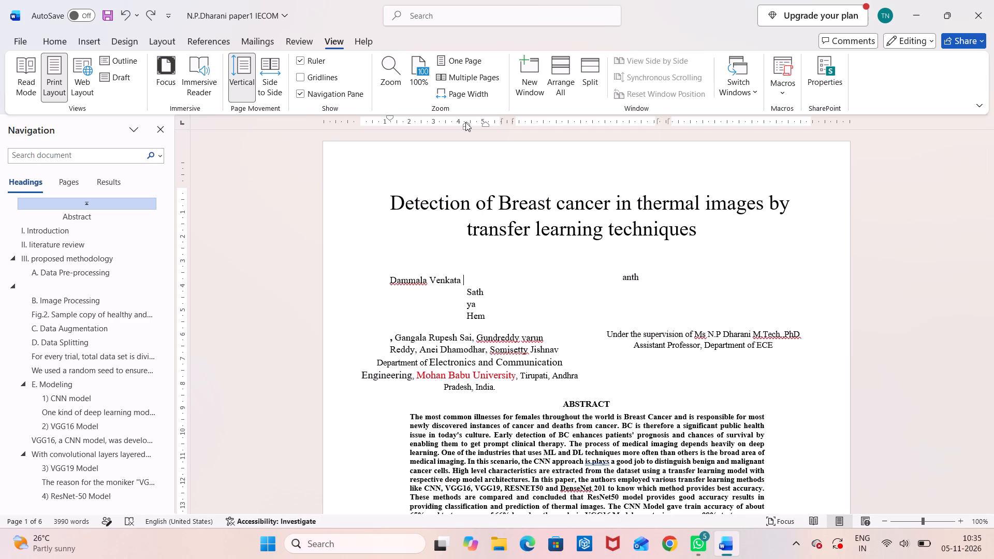
# Align the first author's name paragraph flush with the column's left margin by zeroing its first-line and hanging indents, and extend its right indent to about 5.5.
pyautogui.moveTo(485, 125); pyautogui.dragTo(498, 126)
pyautogui.moveTo(467, 127); pyautogui.dragTo(454, 127)
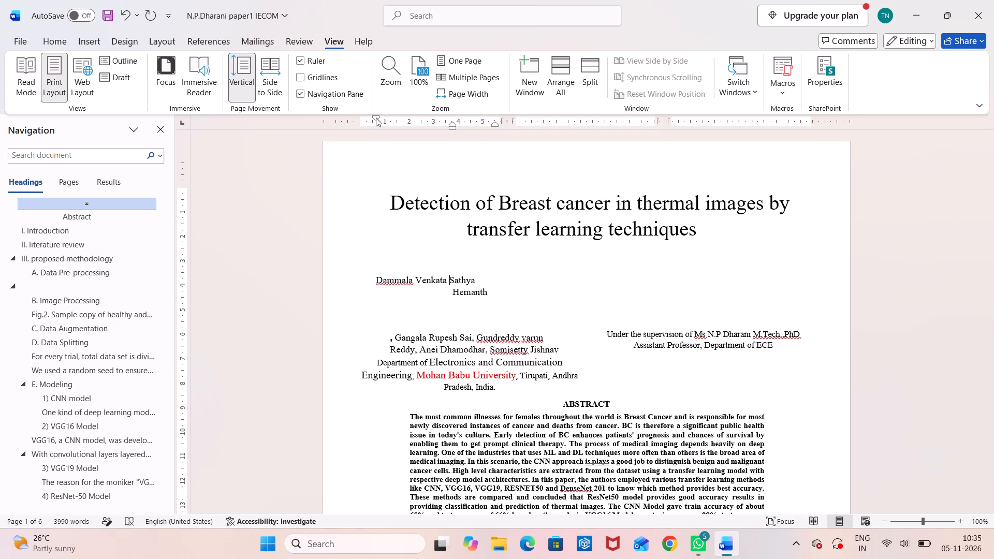
pyautogui.moveTo(376, 117); pyautogui.dragTo(435, 119)
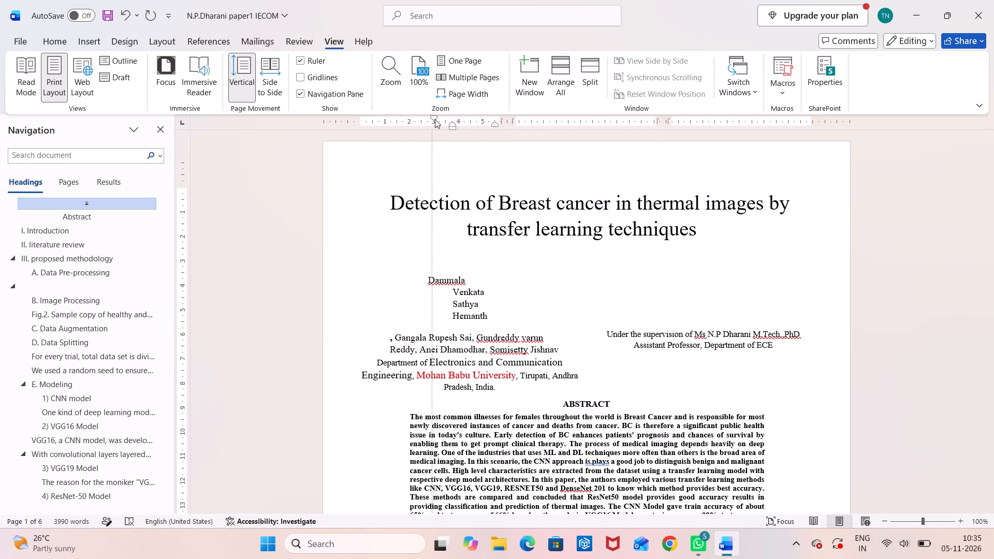
pyautogui.moveTo(435, 119); pyautogui.dragTo(452, 124)
pyautogui.click(452, 124)
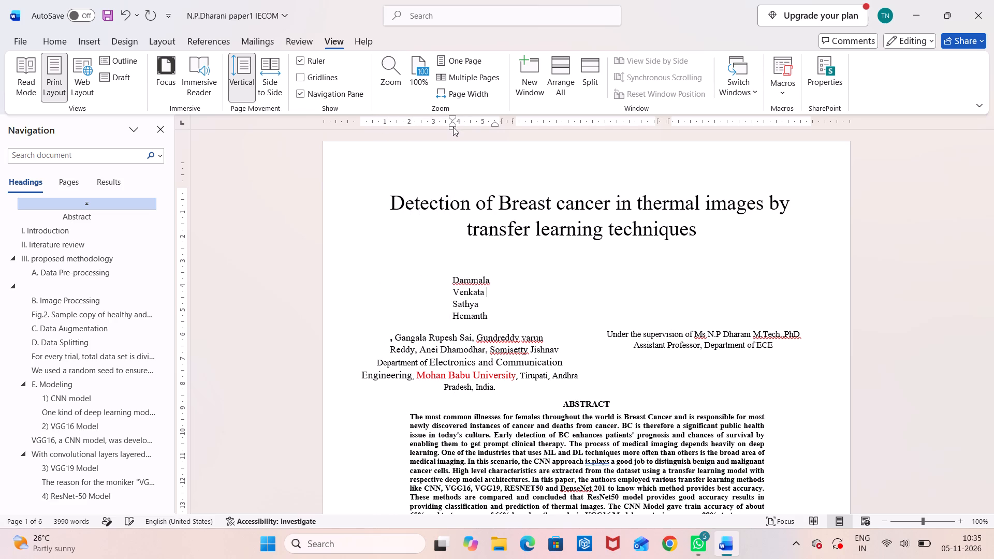
pyautogui.moveTo(453, 127); pyautogui.dragTo(368, 130)
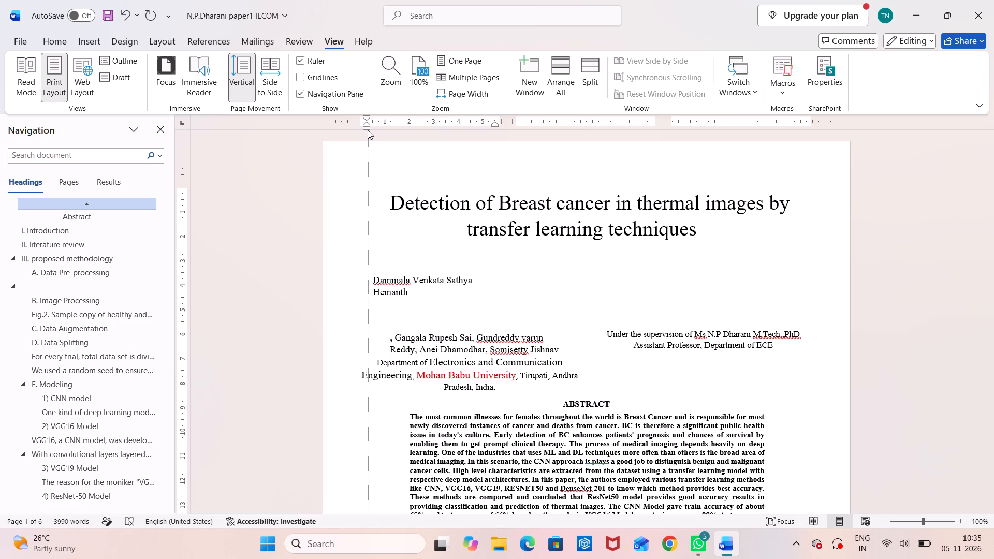
pyautogui.moveTo(368, 130); pyautogui.dragTo(363, 131)
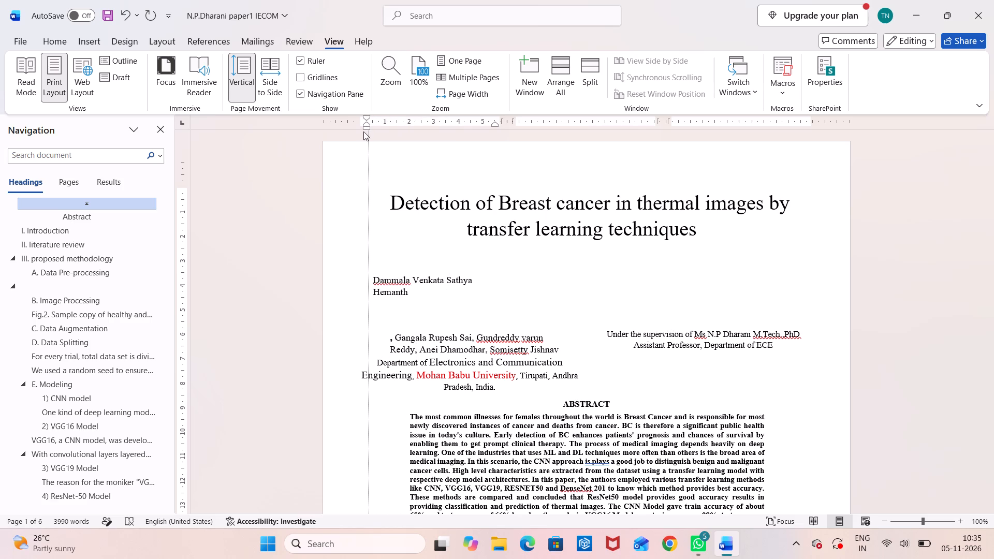
pyautogui.moveTo(363, 131); pyautogui.dragTo(362, 131)
pyautogui.click(362, 131)
# Delete the letter "h" from the third word of the first author's name.
pyautogui.click(473, 279)
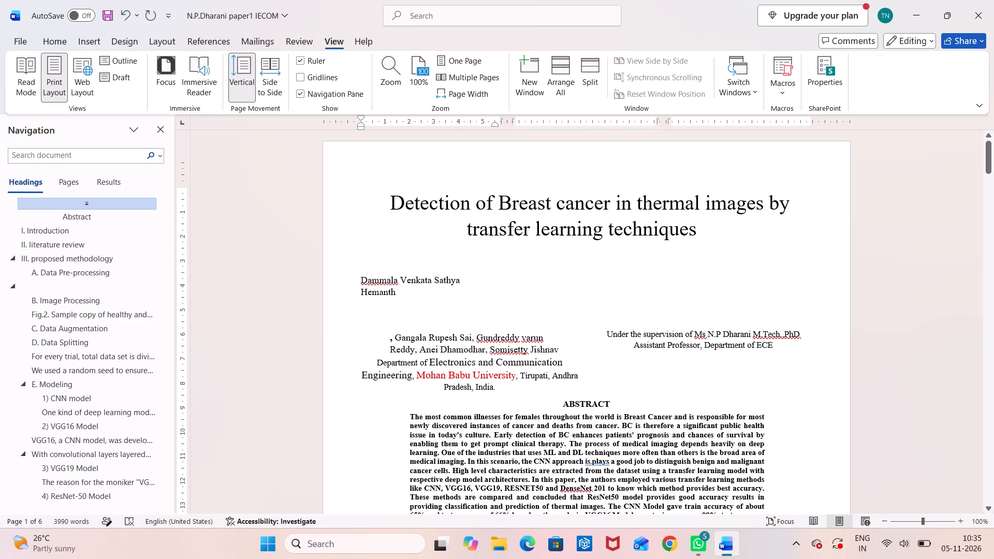
pyautogui.click(449, 280)
pyautogui.press('BackSpace')
# Add the line "UG Scholar" directly below the first author's name.
pyautogui.press('Right')
pyautogui.press('Right')
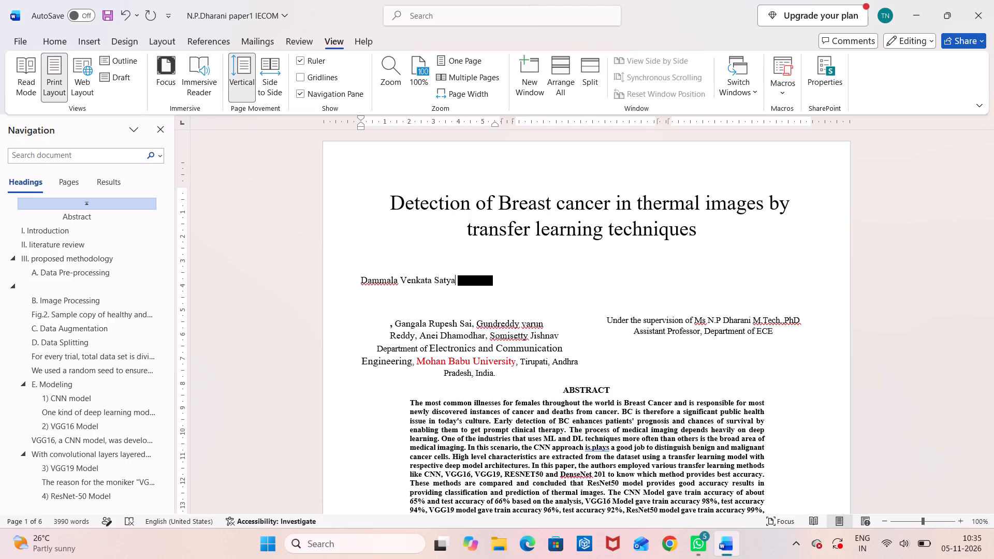
pyautogui.press('Right')
pyautogui.press('Right')
pyautogui.press('Right')
pyautogui.press('Right')
pyautogui.press('Right')
pyautogui.press('Right')
pyautogui.press('Right')
pyautogui.press('Right')
pyautogui.press('Return')
pyautogui.write('UG')
pyautogui.press('space')
pyautogui.write('Sc')
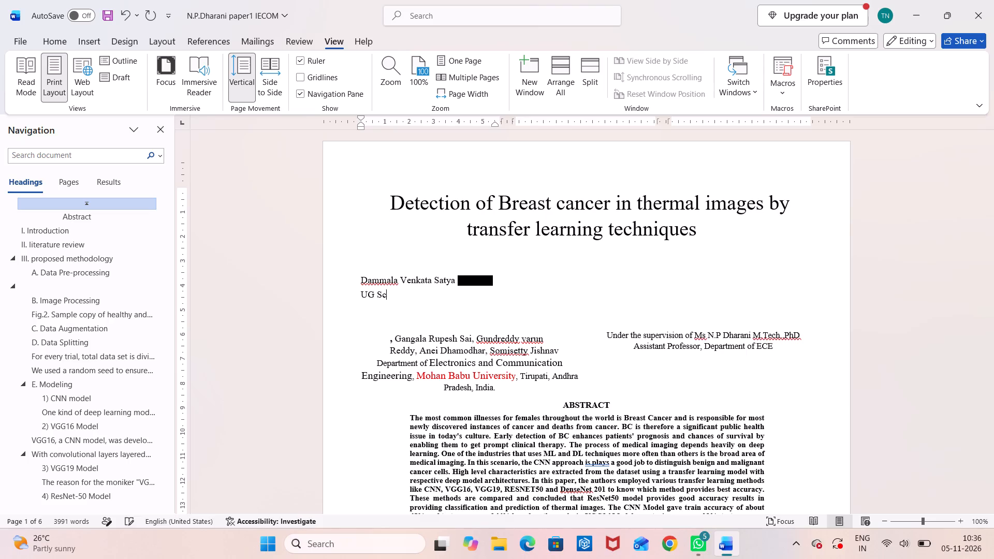
pyautogui.write('holar')
# Add the line "Department of ECE" below "UG Scholar" in the first author's block, with no trailing comma.
pyautogui.press('Return')
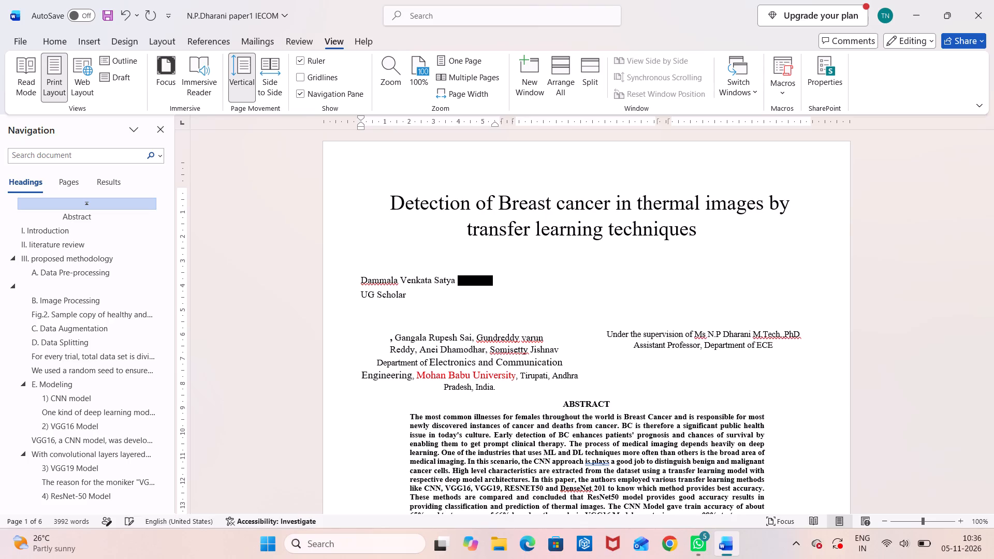
pyautogui.write('Department')
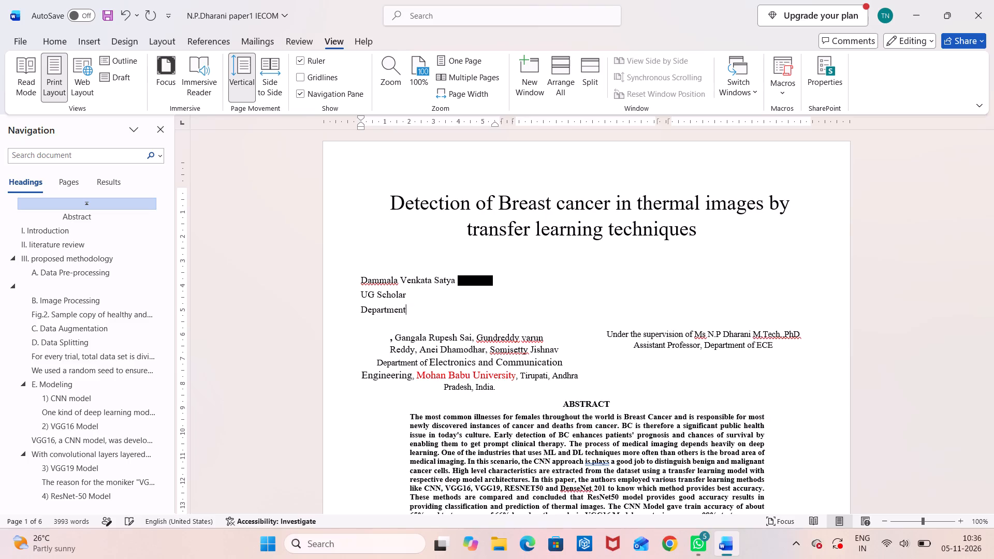
pyautogui.press('space')
pyautogui.write('of ECE')
pyautogui.press(',')
pyautogui.press('BackSpace')
# Add the line "Mohan Babu University" below the department line in the first author's block.
pyautogui.press('Return')
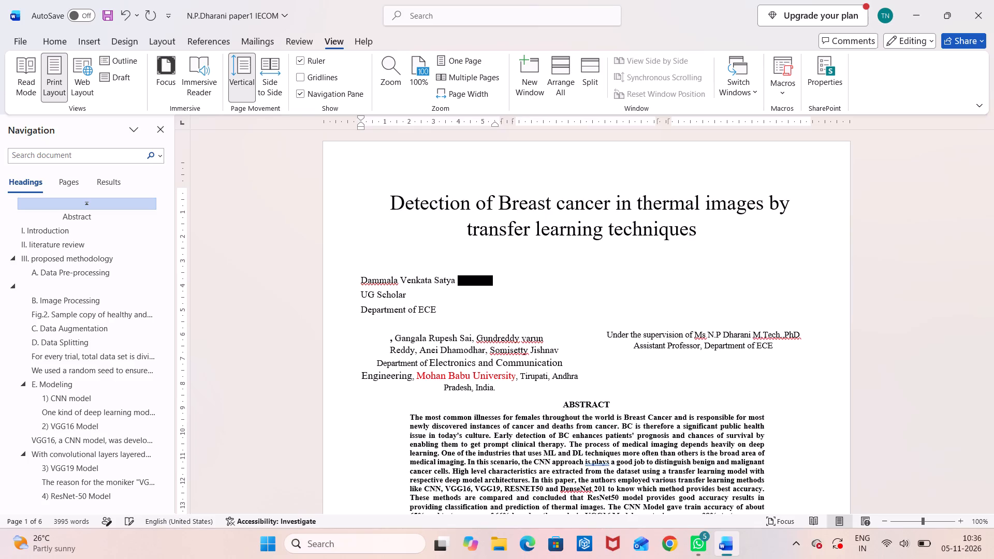
pyautogui.write('Mo')
pyautogui.write('han')
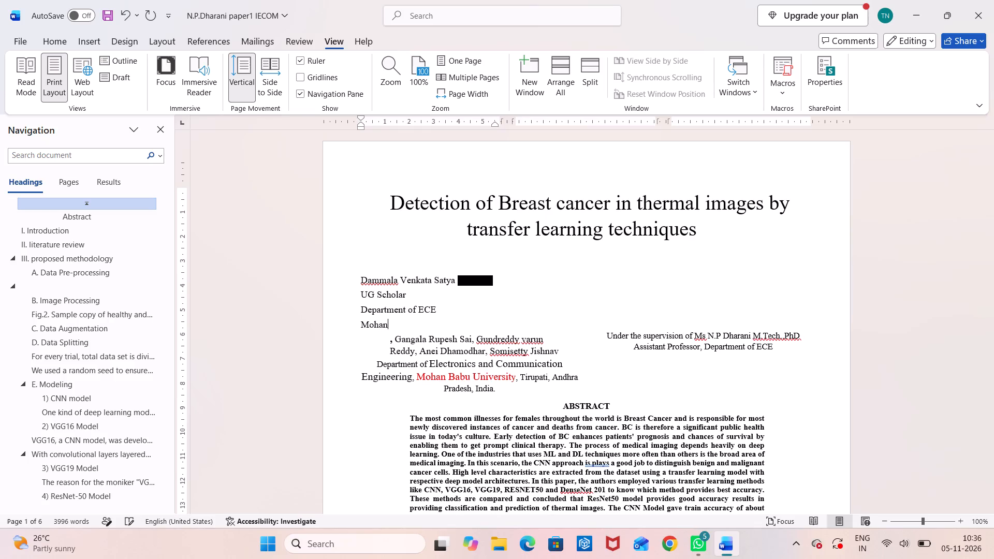
pyautogui.press('space')
pyautogui.write('Babu')
pyautogui.press('space')
pyautogui.write('University')
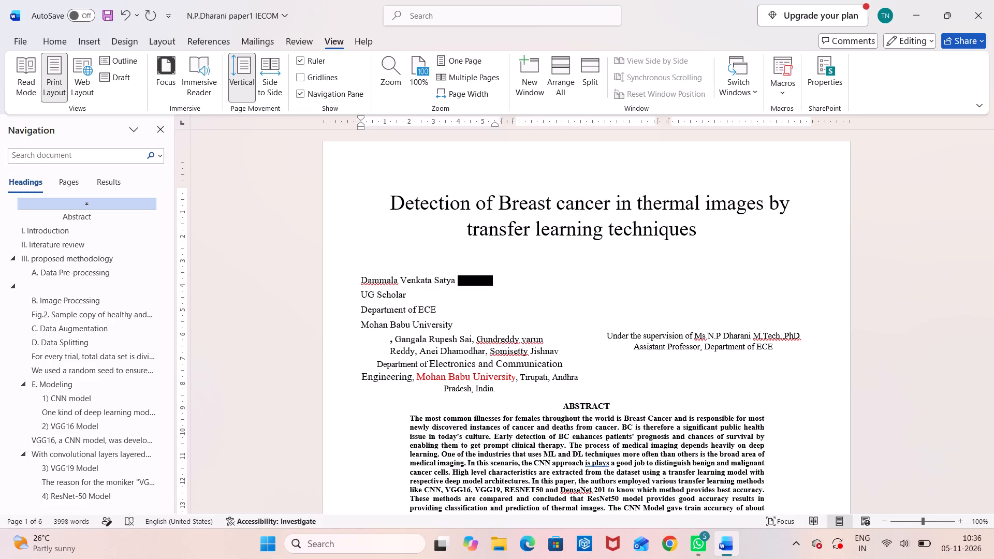
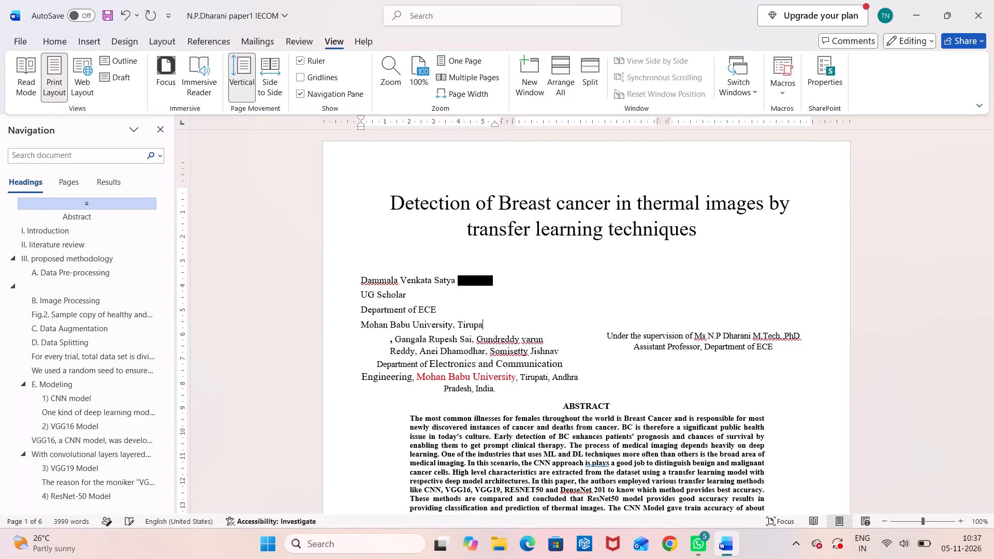
# Complete the city as "Tirupati," after the university name in the first author's block, continuing the address with a capital "A".
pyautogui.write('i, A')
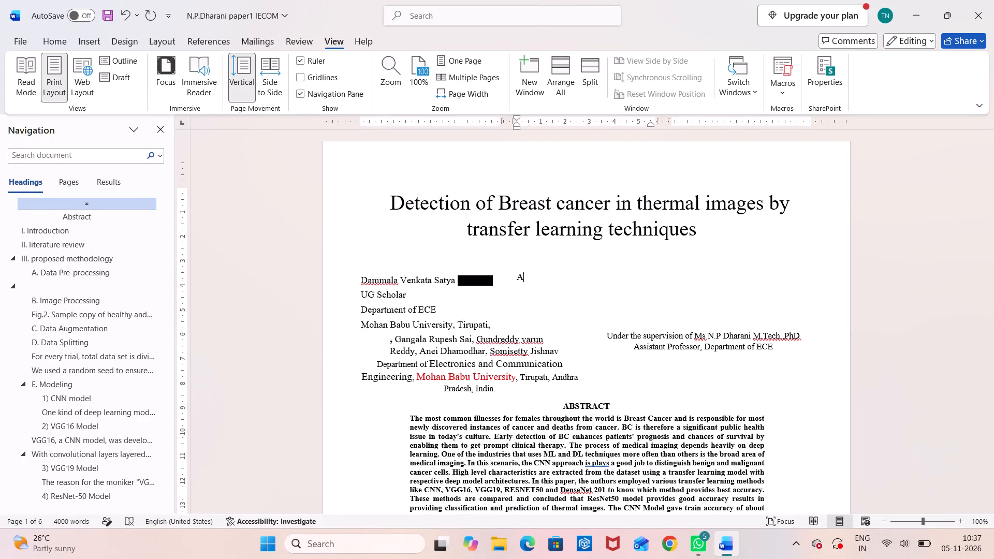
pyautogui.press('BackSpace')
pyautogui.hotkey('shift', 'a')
# Remove the stray "A" from the empty column beside the first author's name.
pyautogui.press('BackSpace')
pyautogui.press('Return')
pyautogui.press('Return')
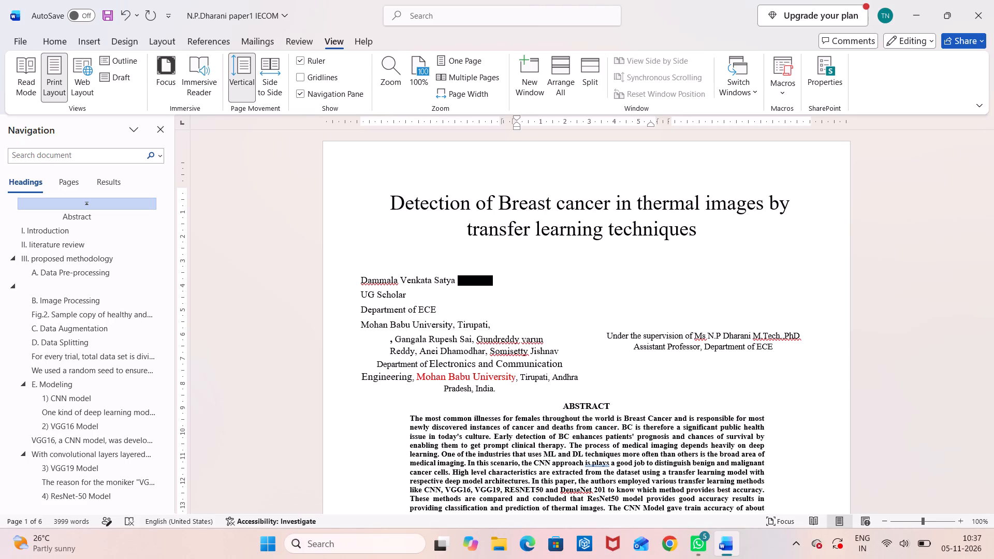
# Add the line "Andhra Pradesh, India" below the university and city line in the first author's block, followed by an empty line.
pyautogui.click(489, 326)
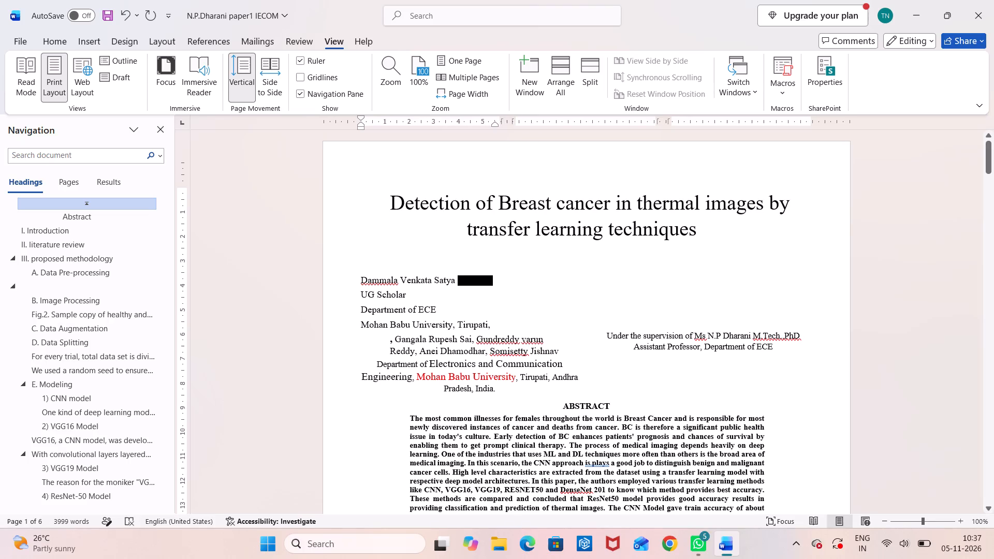
pyautogui.press('Return')
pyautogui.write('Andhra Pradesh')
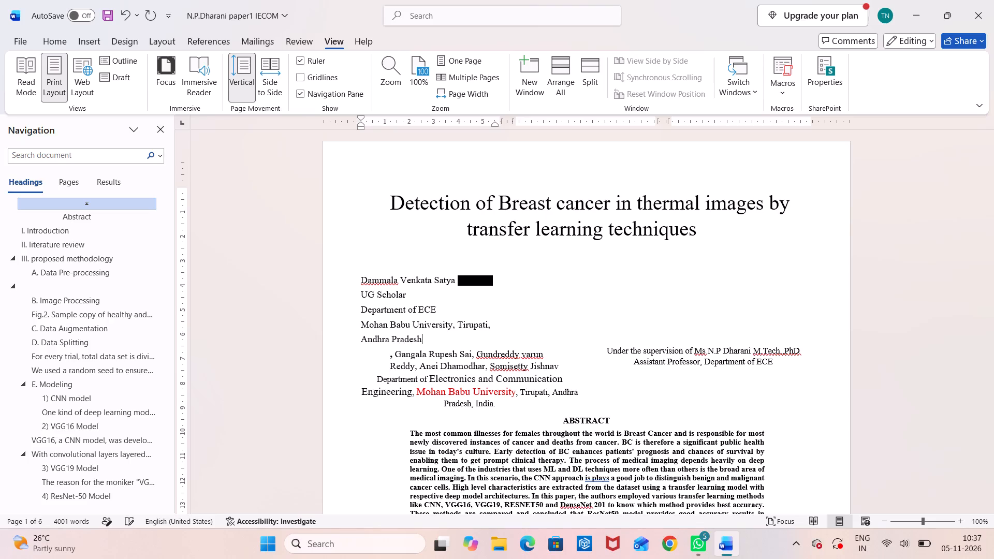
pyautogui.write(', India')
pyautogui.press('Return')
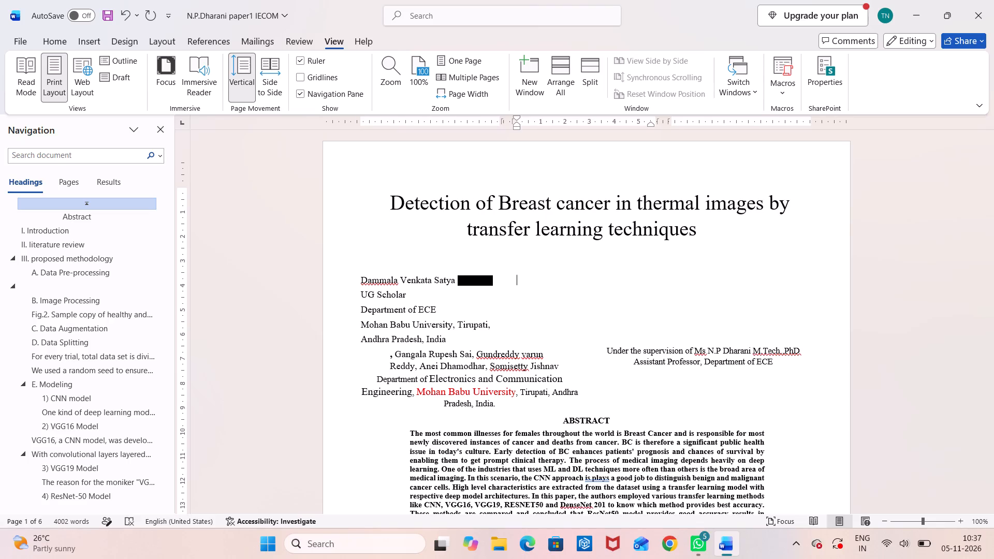
pyautogui.click(448, 339)
pyautogui.press('Return')
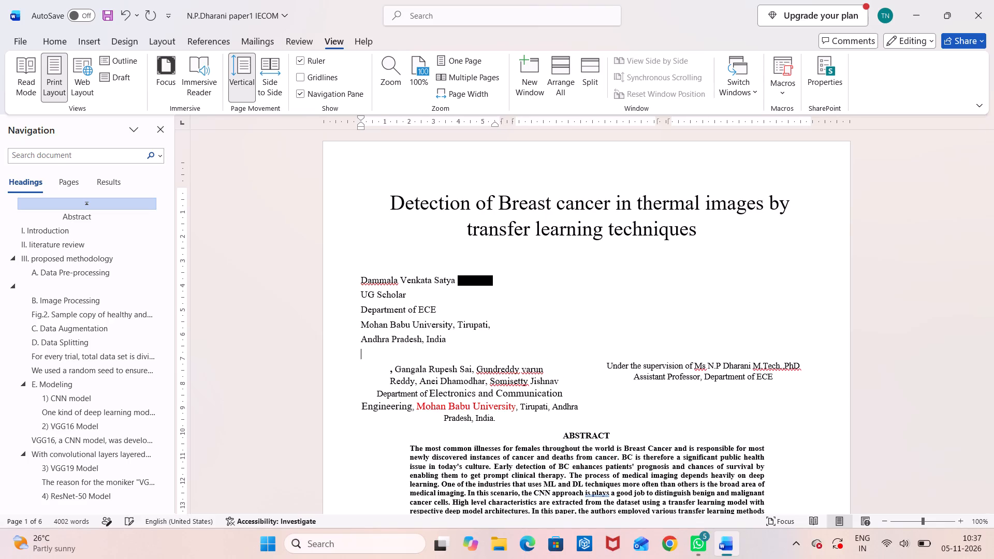
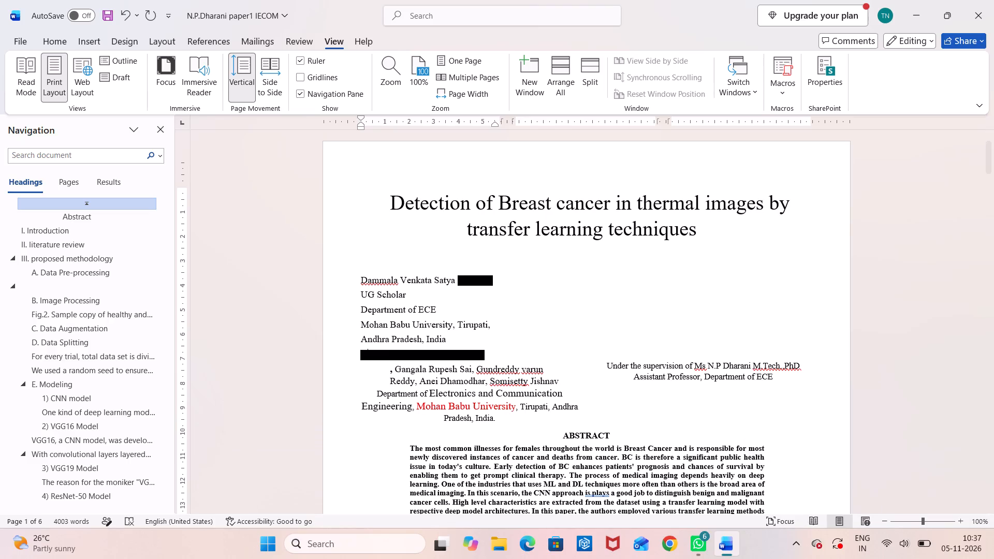
# Correct a mistyped character in the contact line below the first author's "Andhra Pradesh, India" line.
pyautogui.press('BackSpace')
pyautogui.press('d')
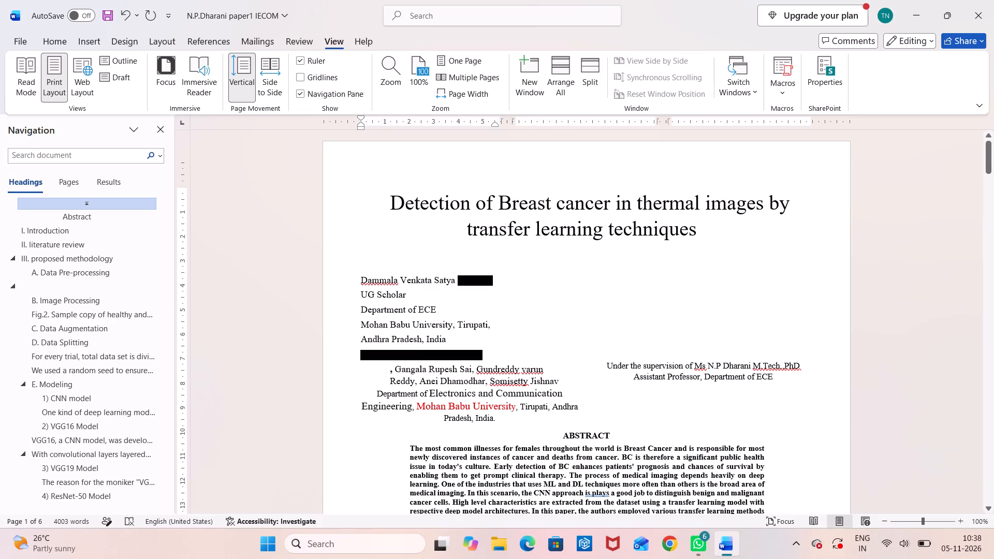
# Copy the second author's name from the old author list, ready for the empty line opening the second column.
pyautogui.click(513, 284)
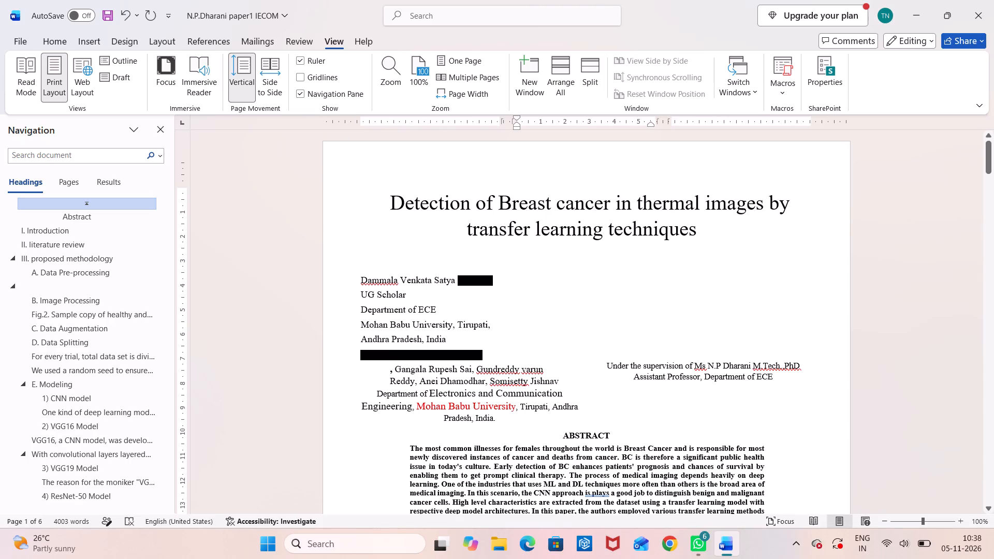
pyautogui.moveTo(395, 368); pyautogui.dragTo(485, 371)
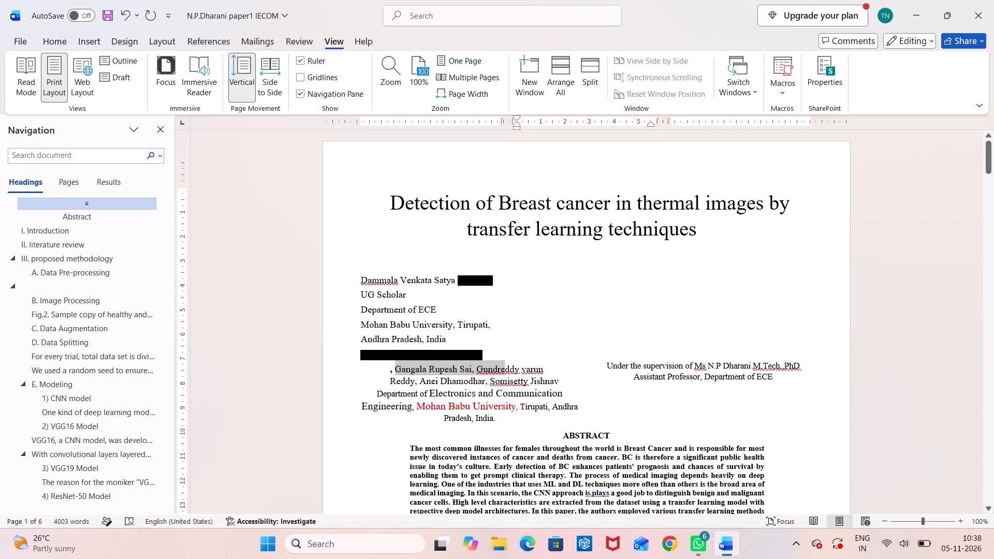
pyautogui.moveTo(485, 371); pyautogui.dragTo(473, 365)
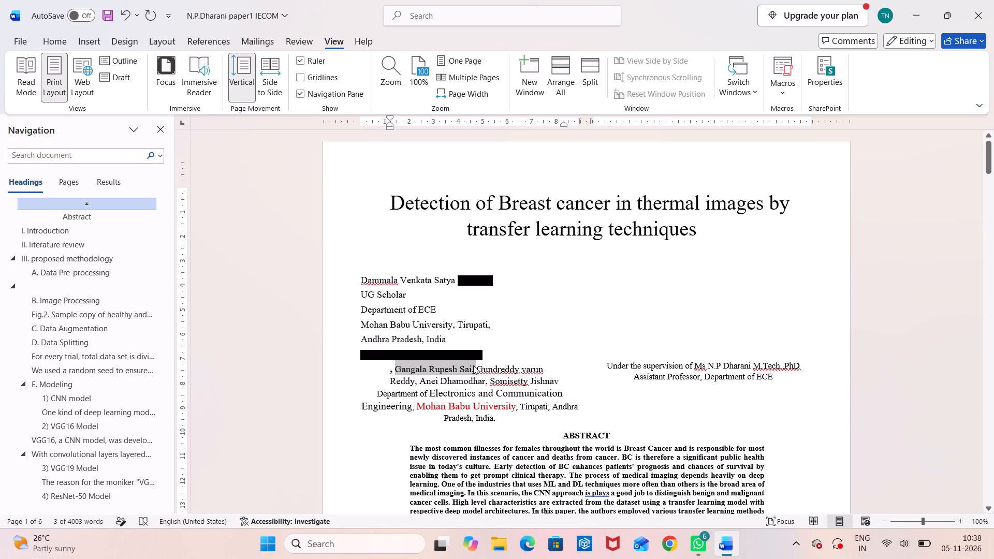
pyautogui.hotkey('shift', 'Left')
pyautogui.hotkey('ctrl', 'c')
pyautogui.click(534, 284)
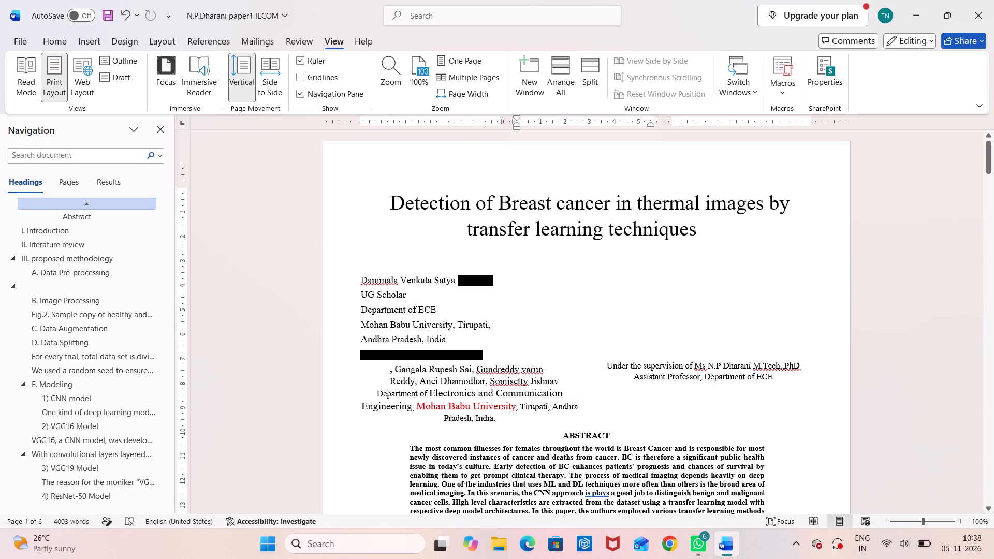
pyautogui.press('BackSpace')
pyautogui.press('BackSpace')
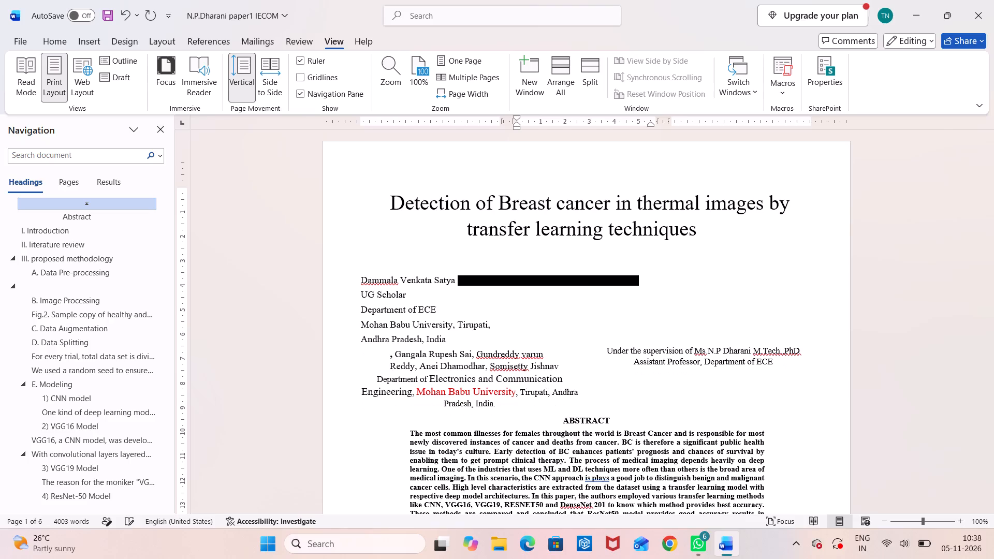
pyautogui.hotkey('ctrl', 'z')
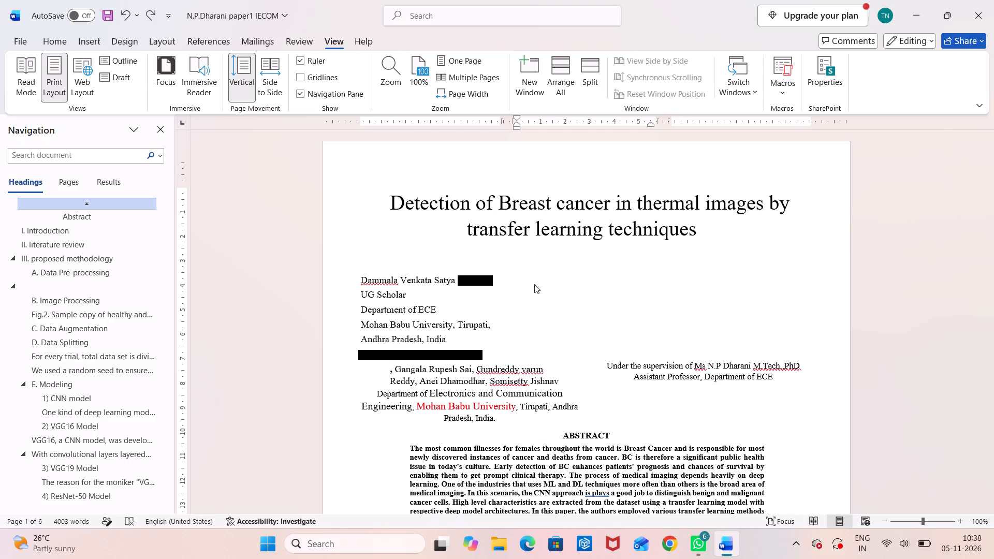
# Paste the copied name at the top of the second column without its trailing comma, and begin a new line below it.
pyautogui.hotkey('ctrl', 'v')
pyautogui.press('BackSpace')
pyautogui.press('Return')
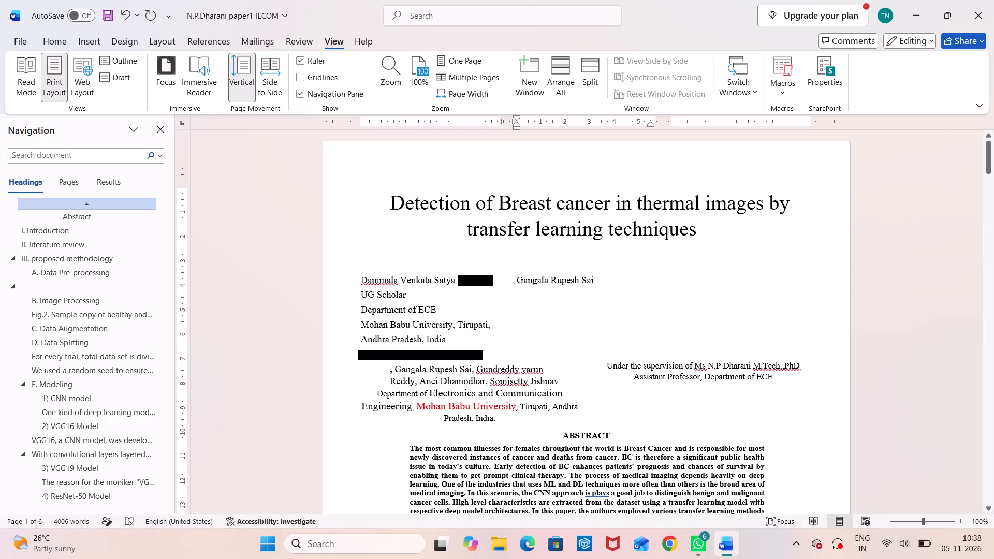
# Copy the first author's UG Scholar, Department of ECE, university and location lines to the line beneath the second author's name.
pyautogui.moveTo(363, 296); pyautogui.dragTo(464, 342)
pyautogui.hotkey('ctrl', 'c')
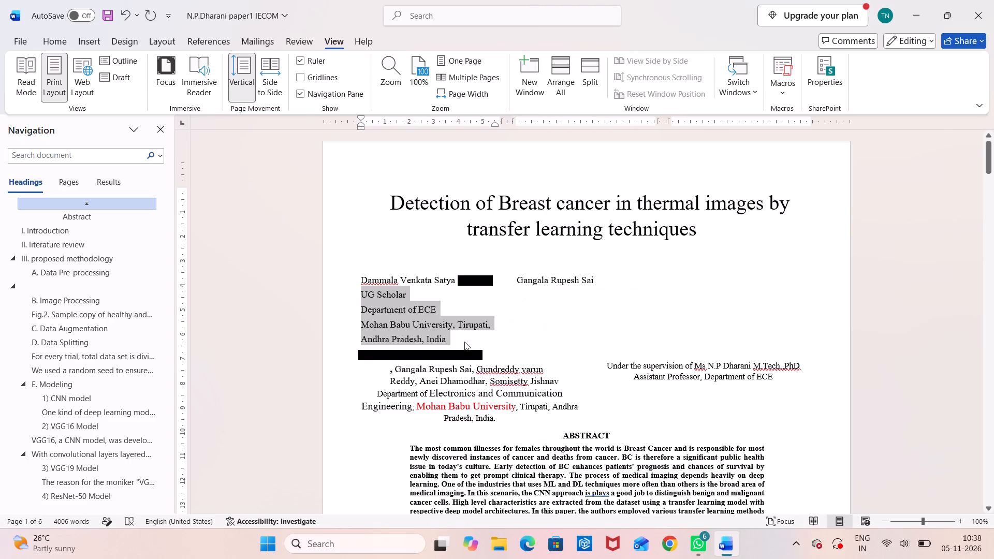
pyautogui.click(560, 295)
pyautogui.hotkey('ctrl', 'v')
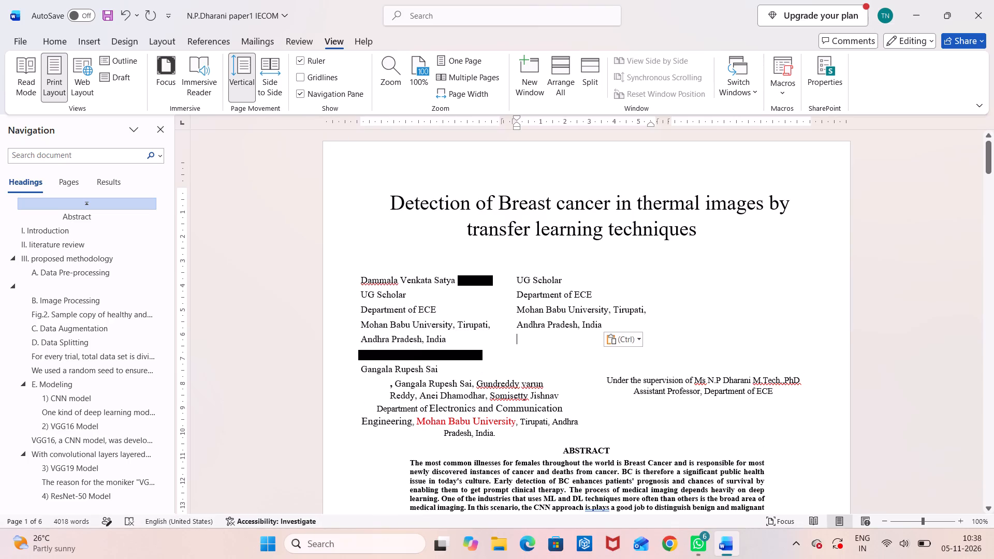
# Insert a line break before the second author's name so it moves to the top of the second column.
pyautogui.click(361, 369)
pyautogui.press('Return')
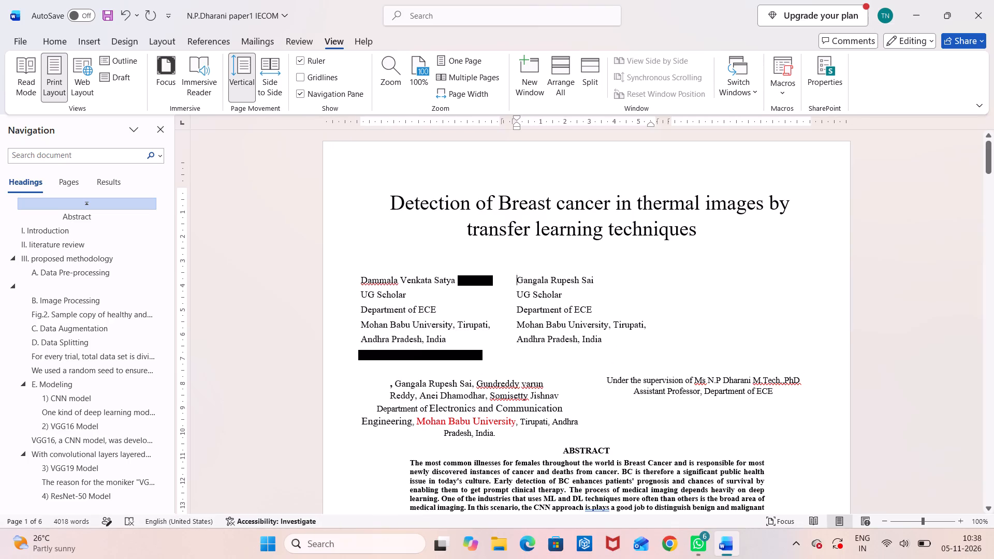
# Delete the leading comma and the second author's name from the old author list, leaving the third author's name first.
pyautogui.click(396, 382)
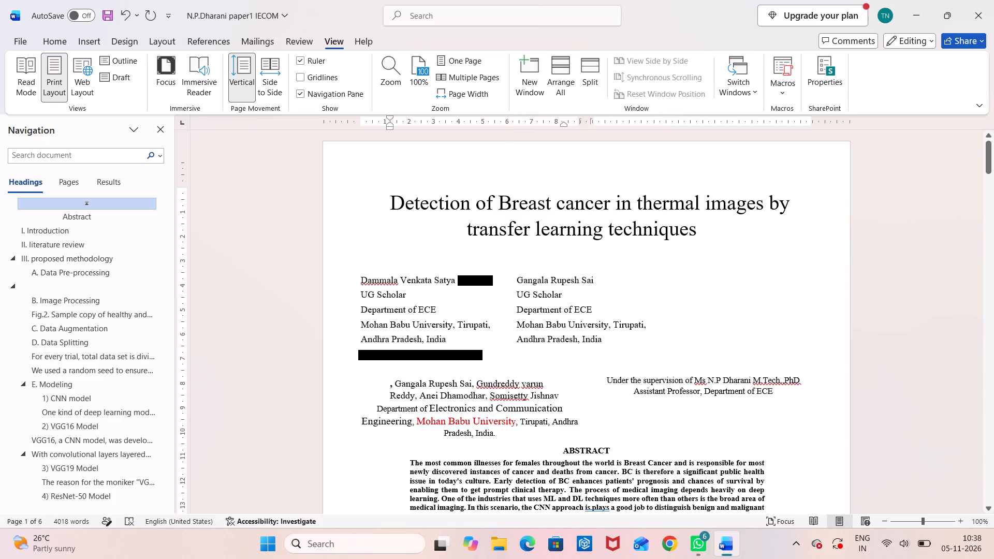
pyautogui.press('BackSpace')
pyautogui.press('BackSpace')
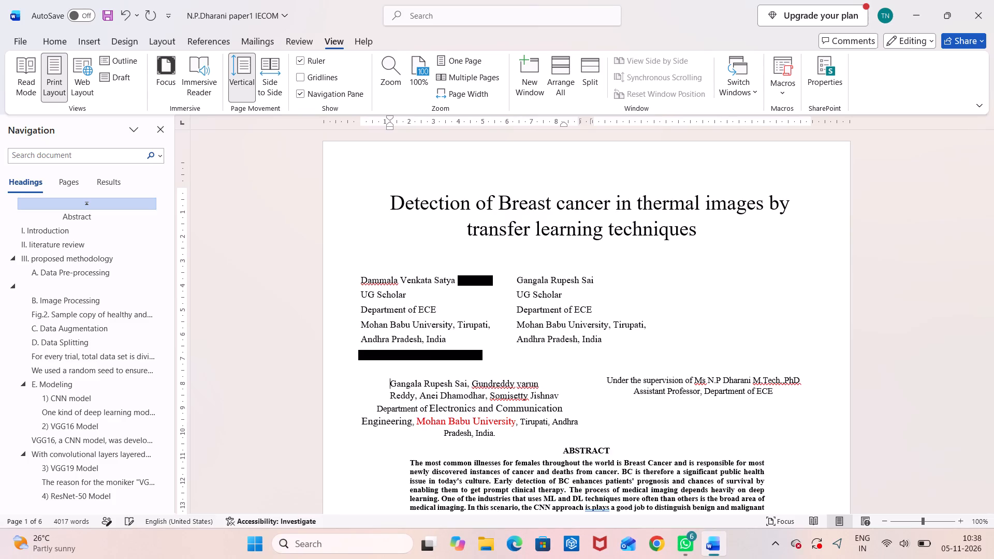
pyautogui.press('Delete')
pyautogui.press('Delete')
pyautogui.press('Delete')
pyautogui.press('Delete')
pyautogui.press('Delete')
pyautogui.press('Delete')
pyautogui.press('Delete')
pyautogui.press('Delete')
pyautogui.press('Delete')
pyautogui.press('Delete')
pyautogui.press('Delete')
pyautogui.press('Delete')
pyautogui.press('Delete')
pyautogui.press('Delete')
pyautogui.press('Delete')
pyautogui.press('Delete')
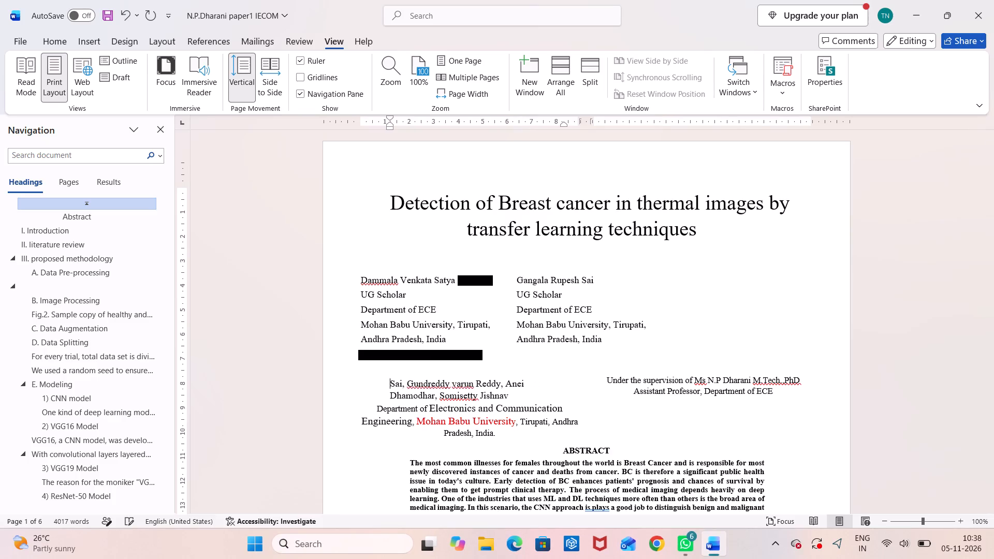
pyautogui.press('Delete')
pyautogui.press('Delete')
pyautogui.press('Delete')
pyautogui.press('Delete')
pyautogui.press('Delete')
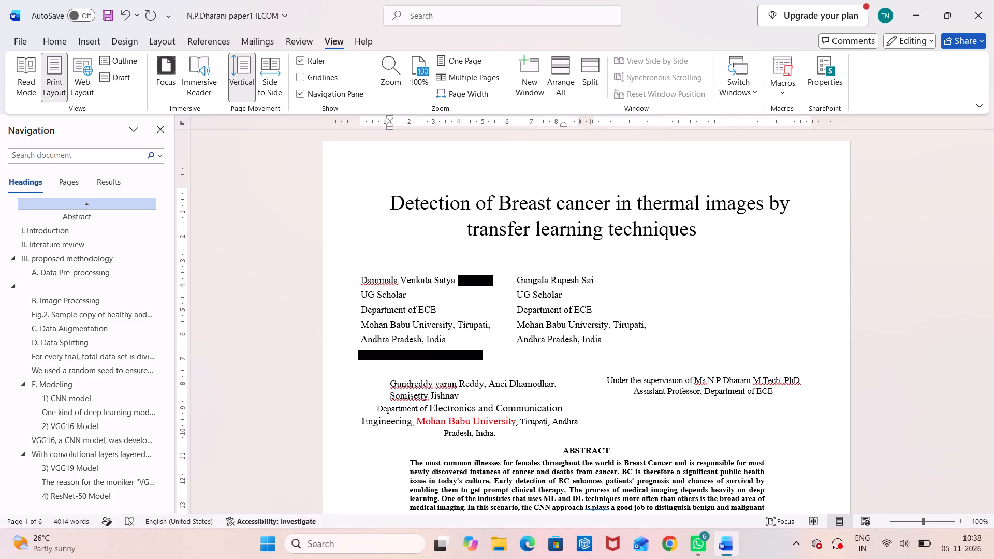
# Copy the third author's name, without the comma, from the start of the old author list.
pyautogui.hotkey('shift', 'Right')
pyautogui.hotkey('shift', 'Right')
pyautogui.hotkey('shift', 'Right')
pyautogui.hotkey('shift', 'Right')
pyautogui.hotkey('shift', 'Right')
pyautogui.hotkey('shift', 'Right')
pyautogui.hotkey('shift', 'Right')
pyautogui.hotkey('shift', 'Right')
pyautogui.hotkey('shift', 'Right')
pyautogui.hotkey('shift', 'Right')
pyautogui.hotkey('shift', 'Right')
pyautogui.hotkey('shift', 'Right')
pyautogui.hotkey('shift', 'Right')
pyautogui.hotkey('shift', 'Right')
pyautogui.hotkey('shift', 'Right')
pyautogui.hotkey('shift', 'Right')
pyautogui.hotkey('shift', 'Right')
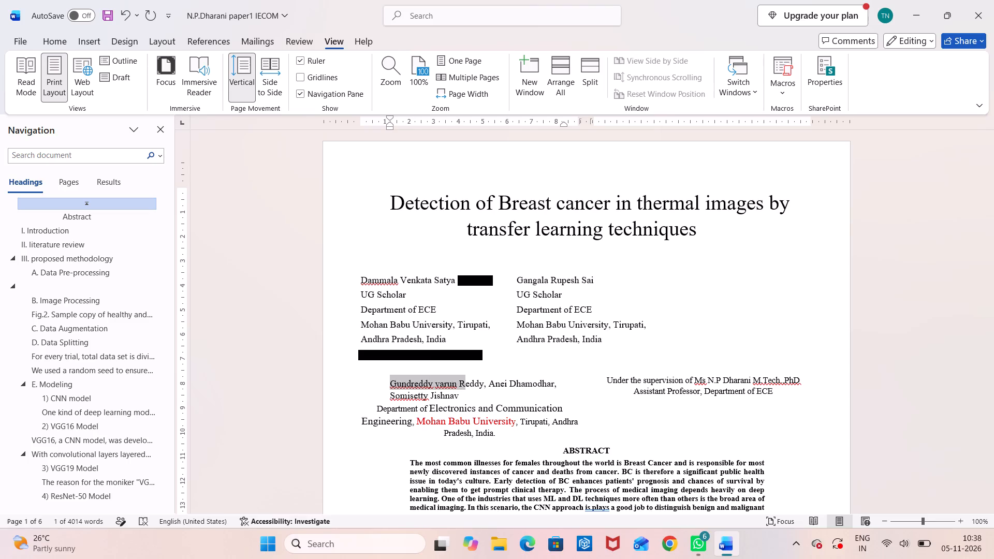
pyautogui.hotkey('shift', 'Right')
pyautogui.hotkey('shift', 'Right')
pyautogui.hotkey('shift', 'Right')
pyautogui.hotkey('shift', 'Right')
pyautogui.hotkey('shift', 'Right')
pyautogui.hotkey('shift', 'Left')
pyautogui.hotkey('ctrl', 'c')
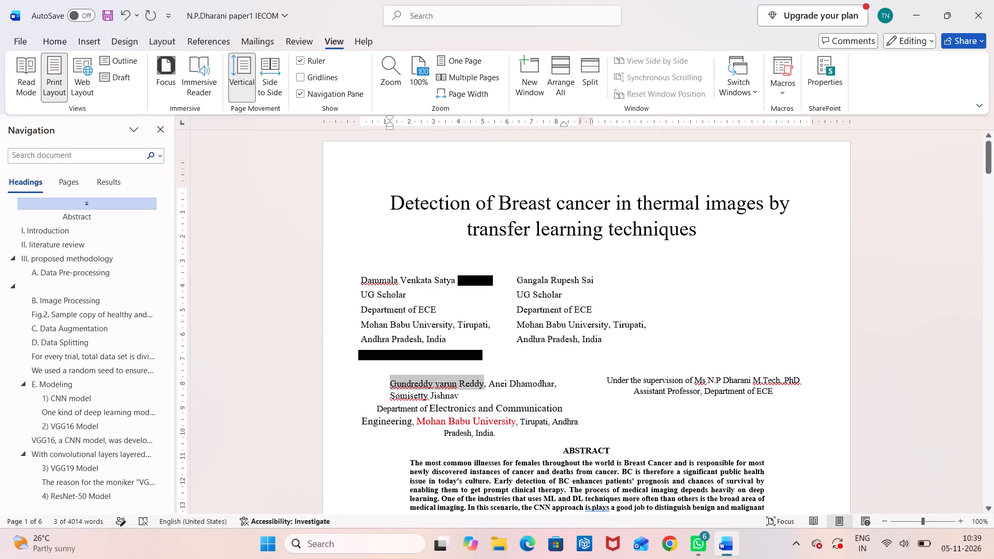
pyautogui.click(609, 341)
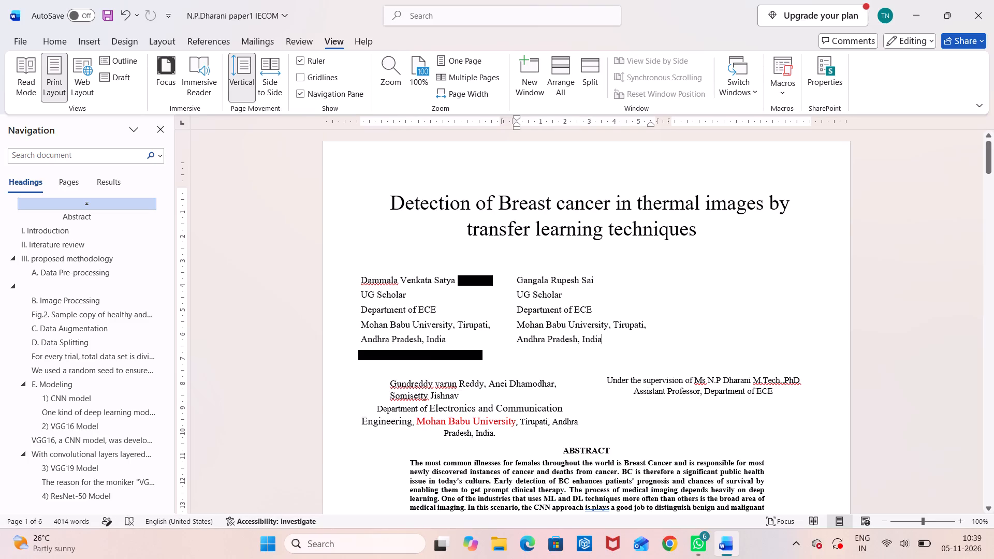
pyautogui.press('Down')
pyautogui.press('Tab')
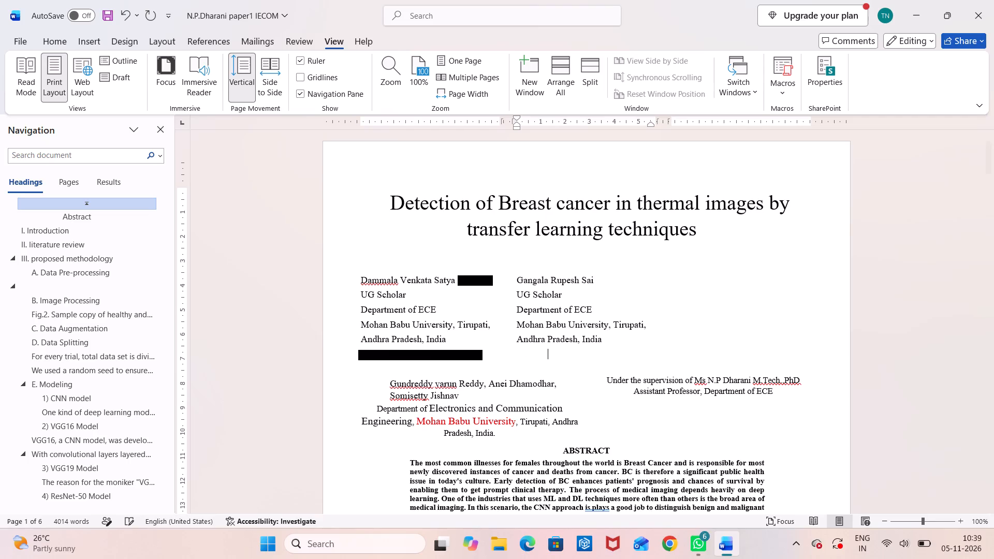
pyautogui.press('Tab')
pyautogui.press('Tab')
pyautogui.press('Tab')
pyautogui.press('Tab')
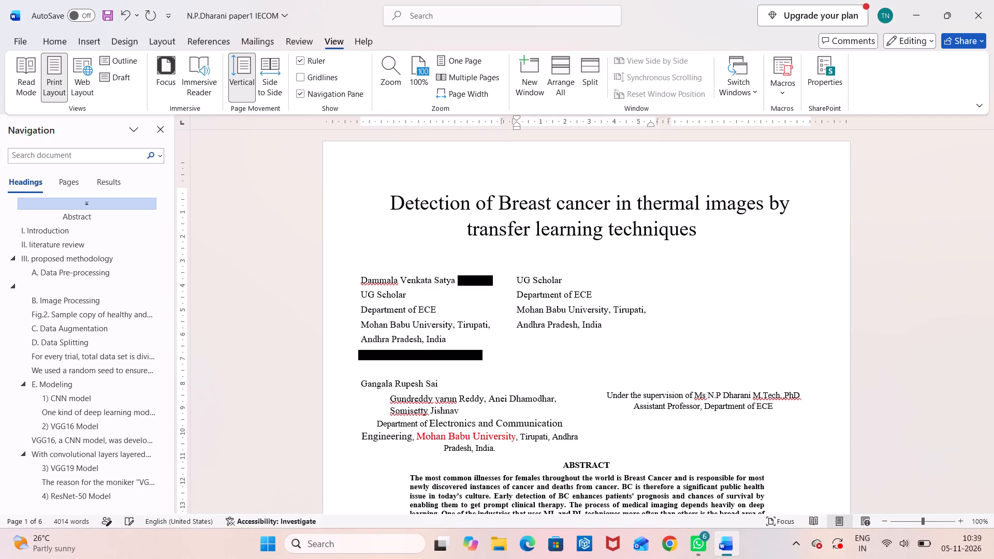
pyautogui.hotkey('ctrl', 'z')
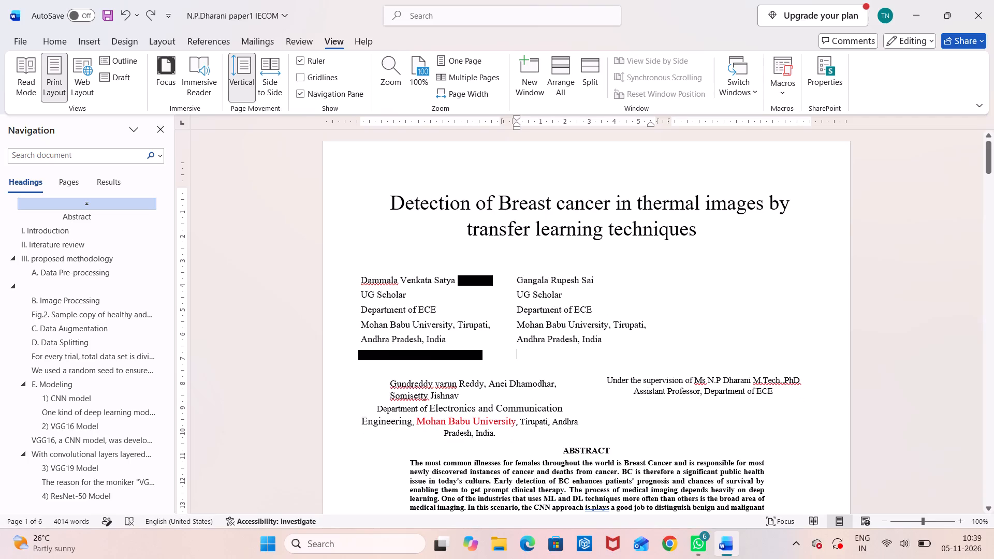
# Paste the third author's name at the top of the third column.
pyautogui.click(719, 273)
pyautogui.hotkey('ctrl', 'v')
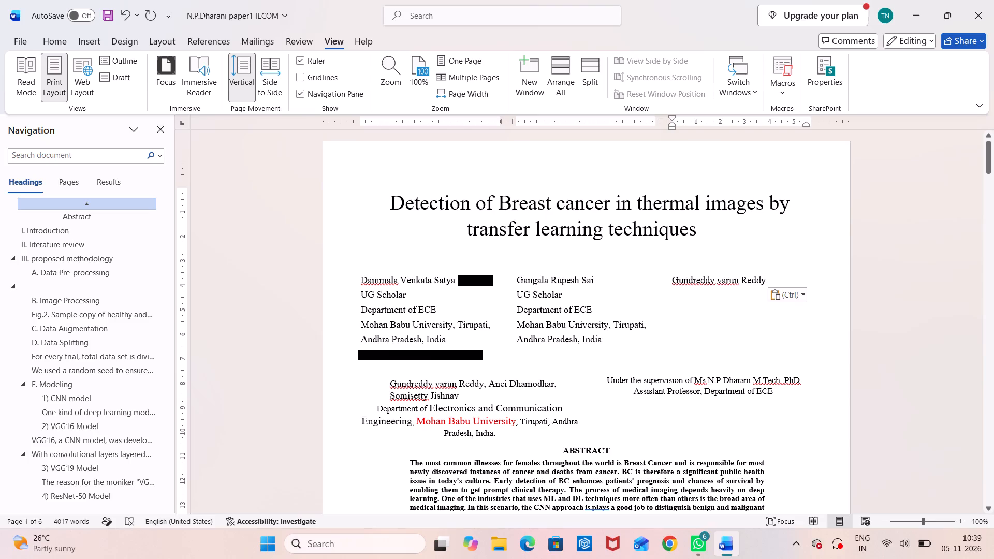
# Copy the UG Scholar, Department of ECE, university and location lines from the second author's block.
pyautogui.moveTo(518, 296); pyautogui.dragTo(586, 340)
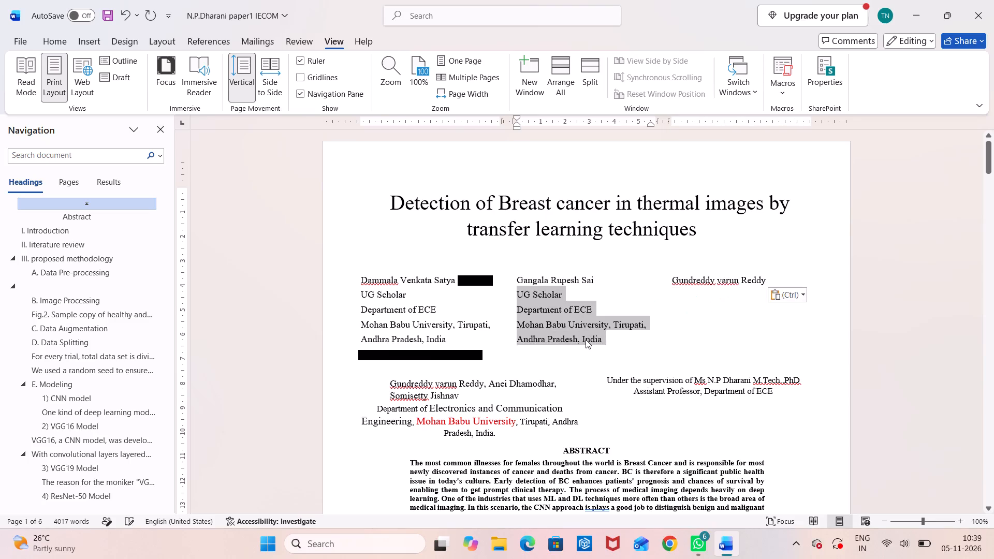
pyautogui.hotkey('ctrl', 'c')
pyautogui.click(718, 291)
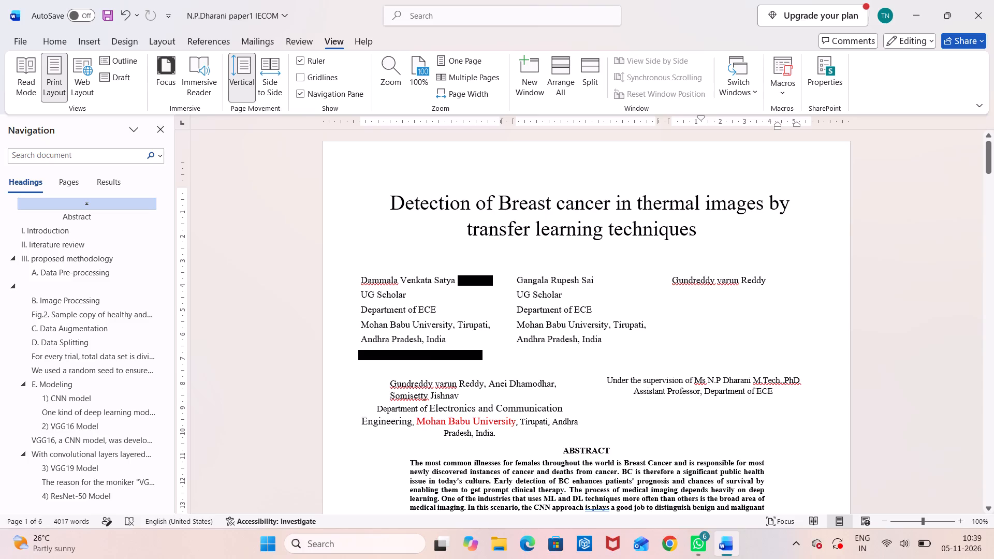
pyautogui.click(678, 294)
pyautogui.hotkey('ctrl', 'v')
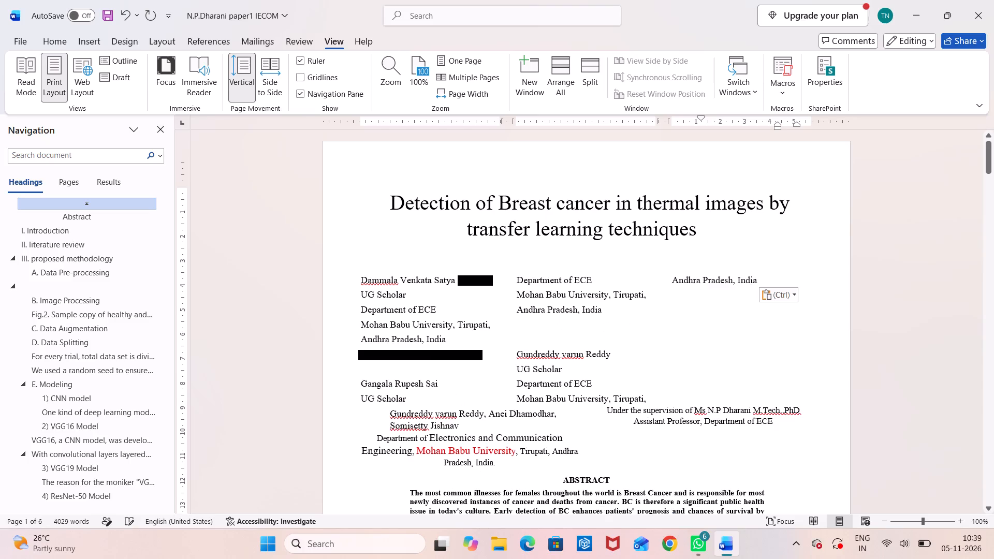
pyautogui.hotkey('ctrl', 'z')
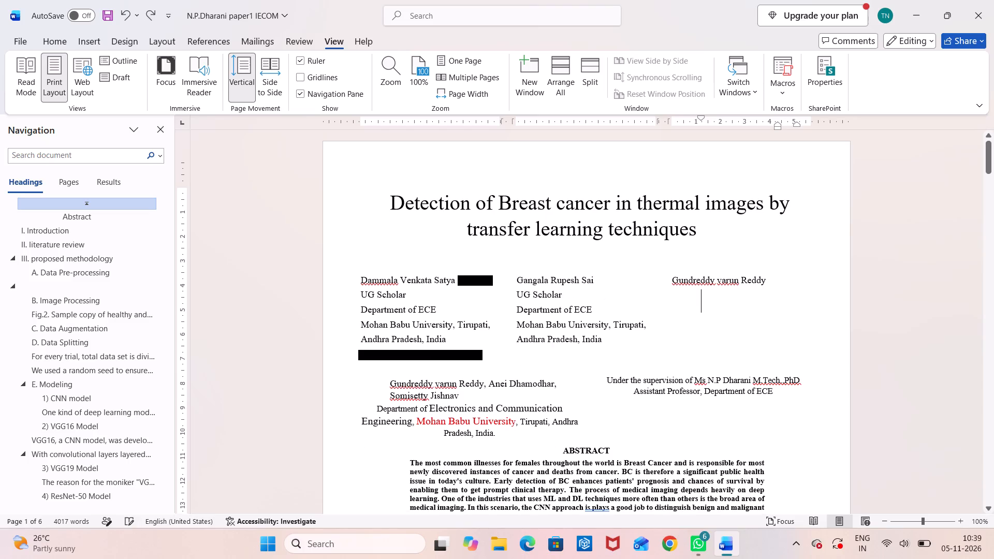
# Start a new line after the third author's name and paste the copied role, department, university and location lines there.
pyautogui.click(769, 281)
pyautogui.press('Return')
pyautogui.hotkey('ctrl', 'z')
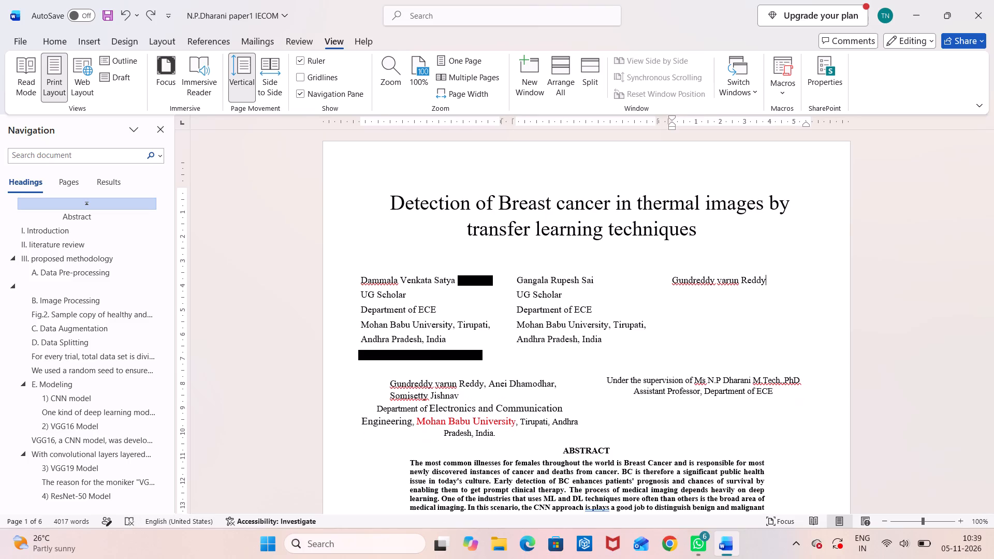
pyautogui.press('Return')
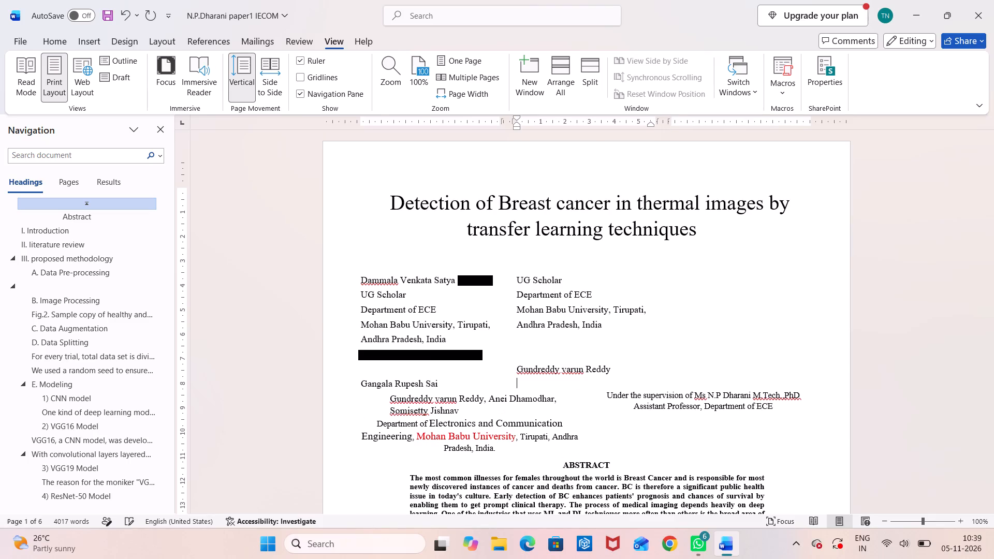
pyautogui.hotkey('ctrl', 'v')
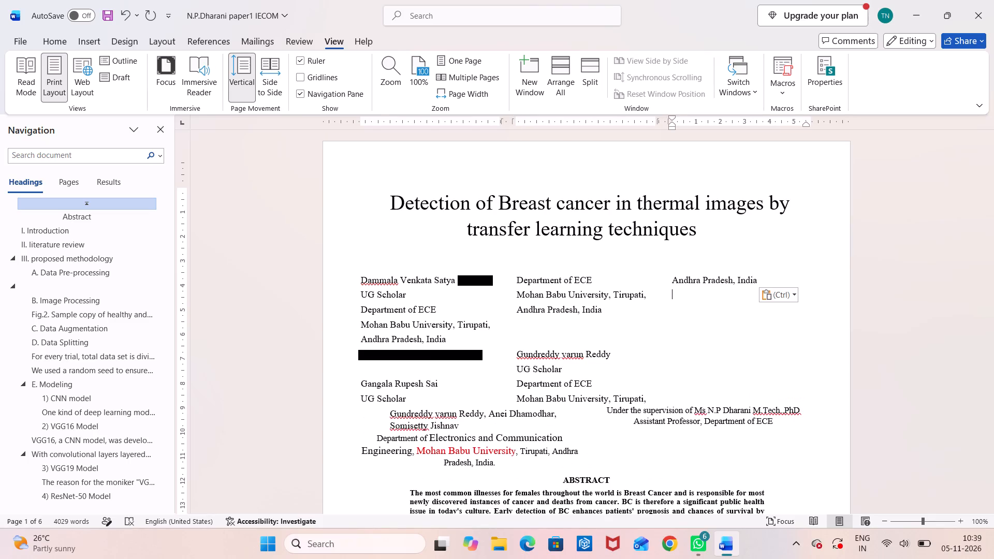
# Insert blank lines before the third author's name in the second column until that author's block starts at the top of the third column.
pyautogui.click(516, 352)
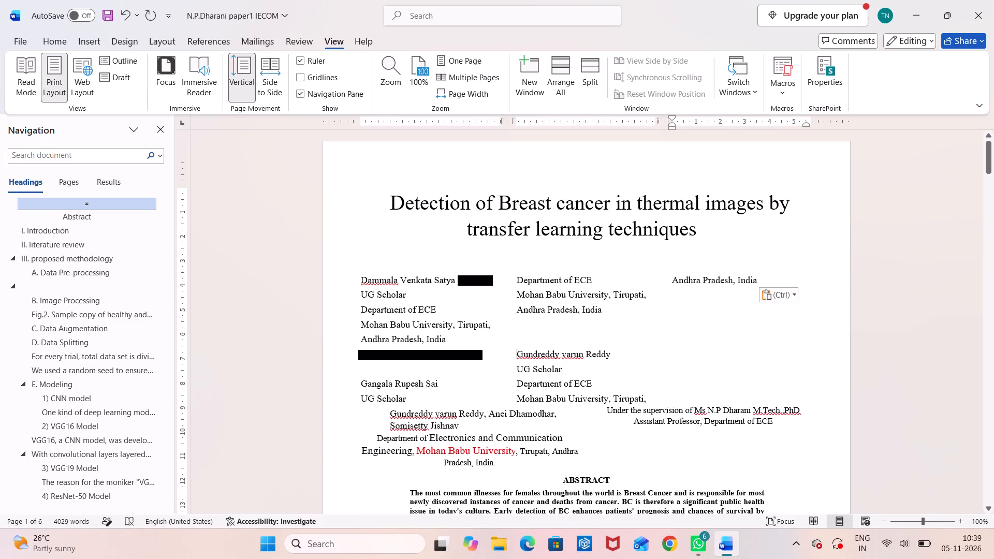
pyautogui.press('Return')
pyautogui.press('Return')
pyautogui.press('Return')
pyautogui.press('Return')
pyautogui.press('Return')
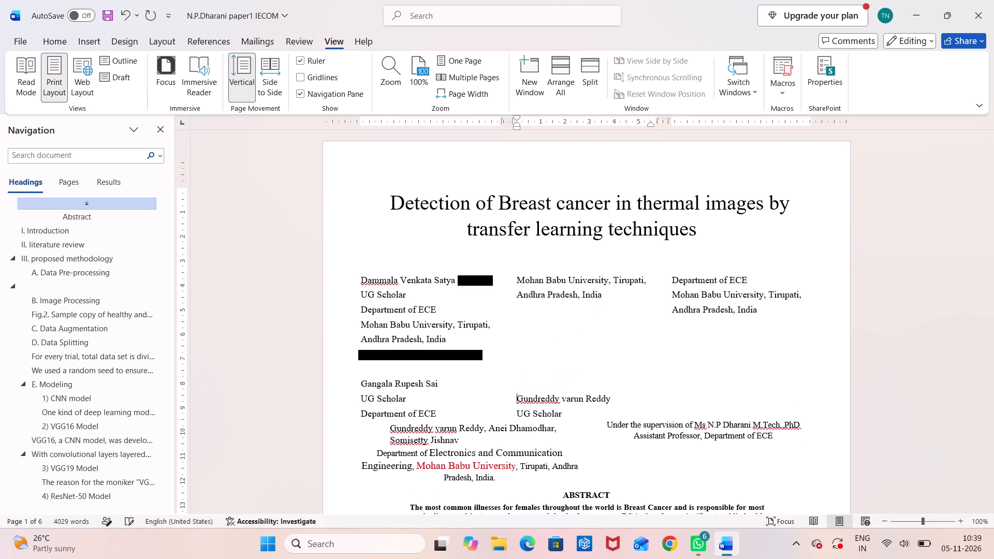
pyautogui.press('Return')
pyautogui.press('Return')
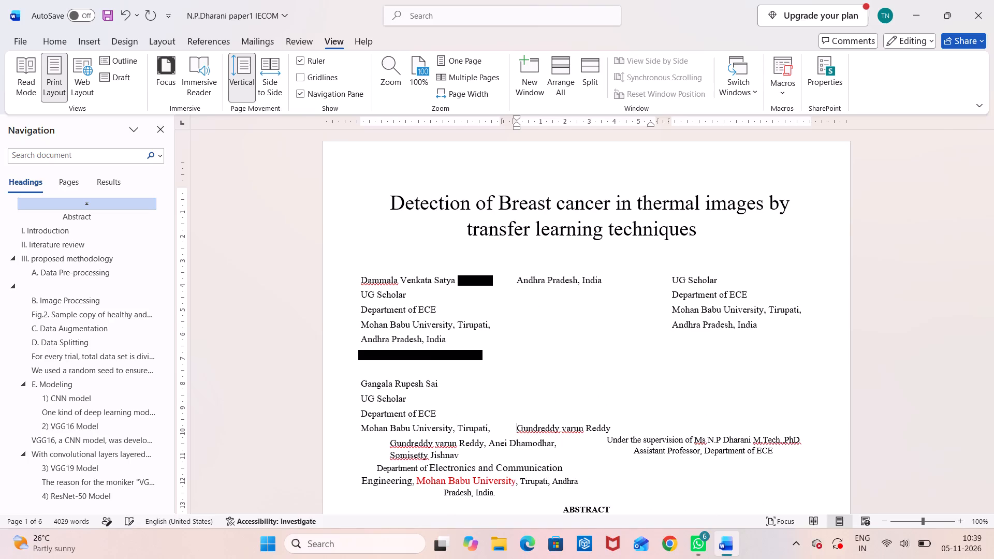
pyautogui.press('Return')
pyautogui.press('Return')
pyautogui.press('Return')
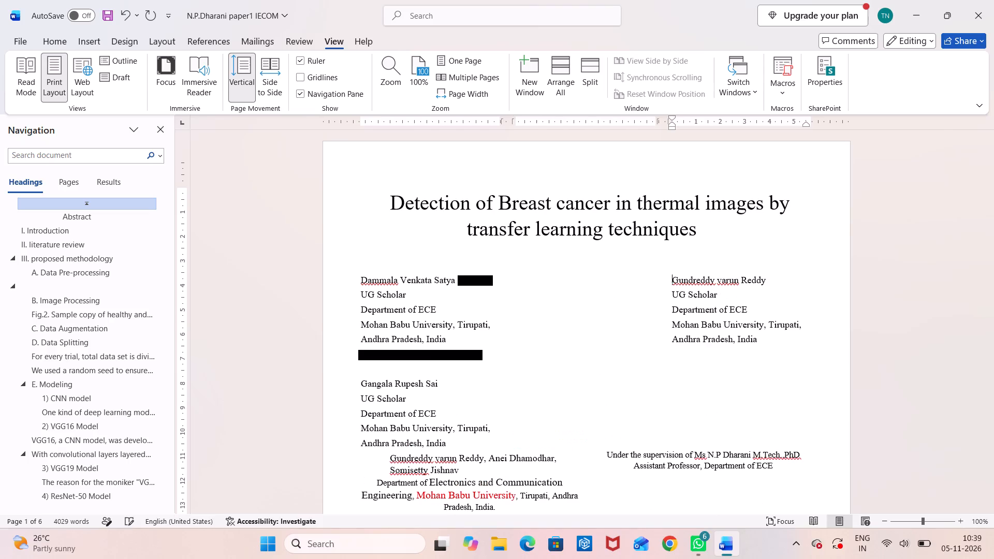
# Insert blank lines before the second author's name in the first column until that author's block starts at the top of the second column.
pyautogui.click(361, 383)
pyautogui.press('Return')
pyautogui.press('Return')
pyautogui.press('Return')
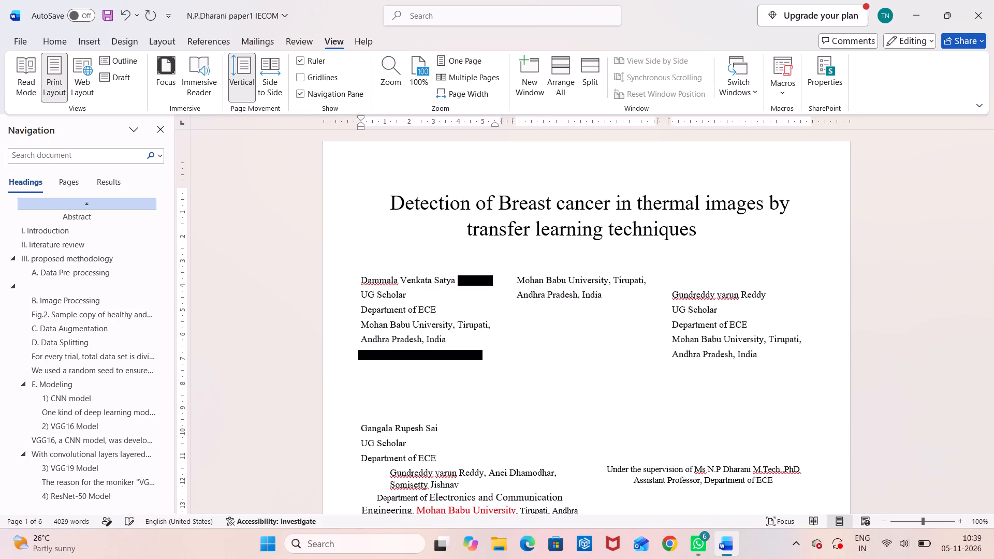
pyautogui.press('Return')
pyautogui.press('Return')
pyautogui.press('Return')
pyautogui.press('Return')
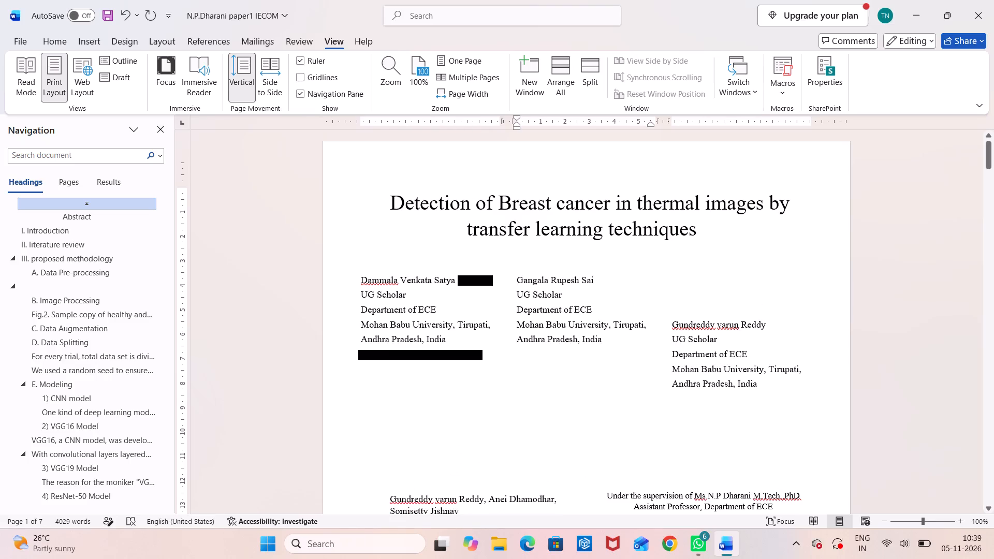
# Delete the blank lines above the third author's name so the block starts at the top of the third column.
pyautogui.click(678, 276)
pyautogui.press('Delete')
pyautogui.press('Delete')
pyautogui.press('Delete')
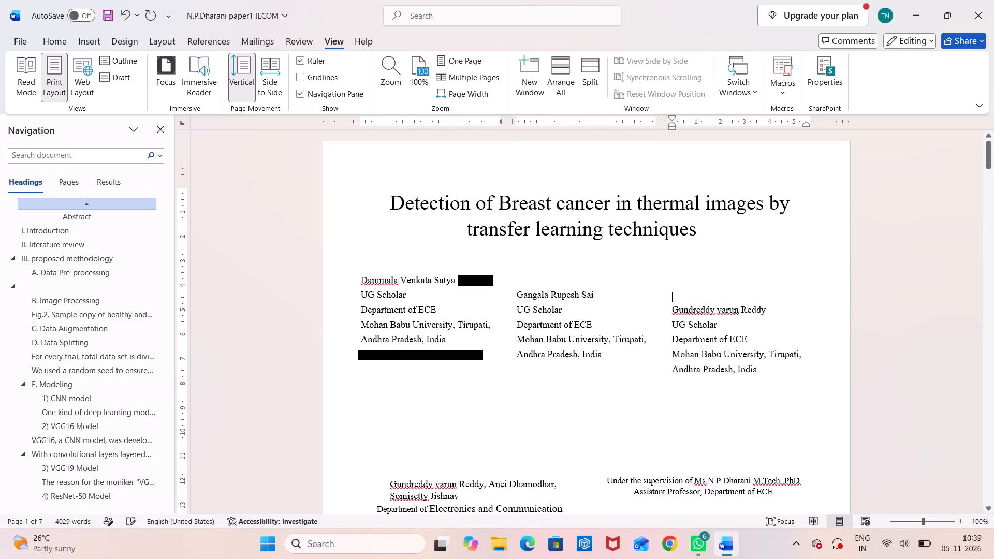
pyautogui.press('BackSpace')
pyautogui.press('BackSpace')
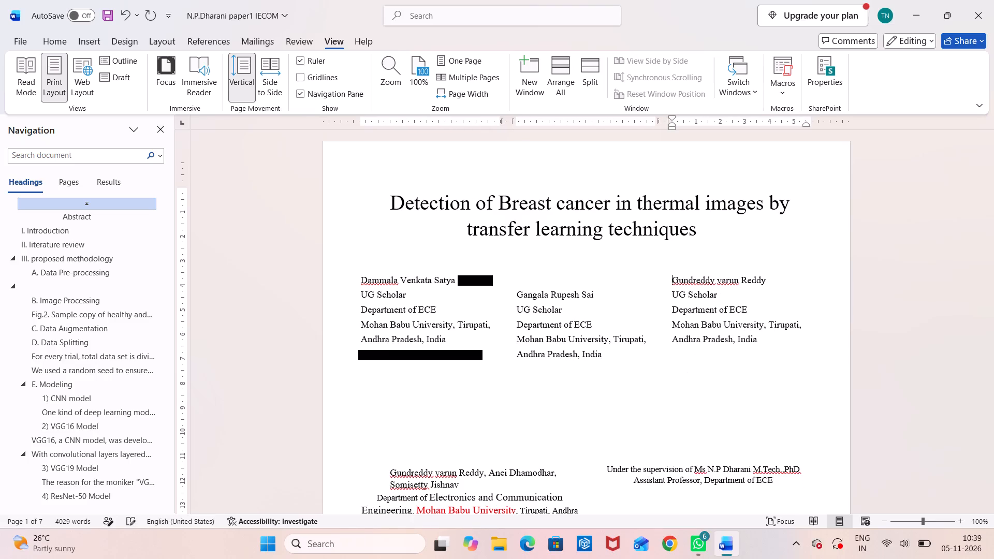
# Remove the blank line above the second author's name, add one before the third author's name to realign the columns, and save the document.
pyautogui.press('Left')
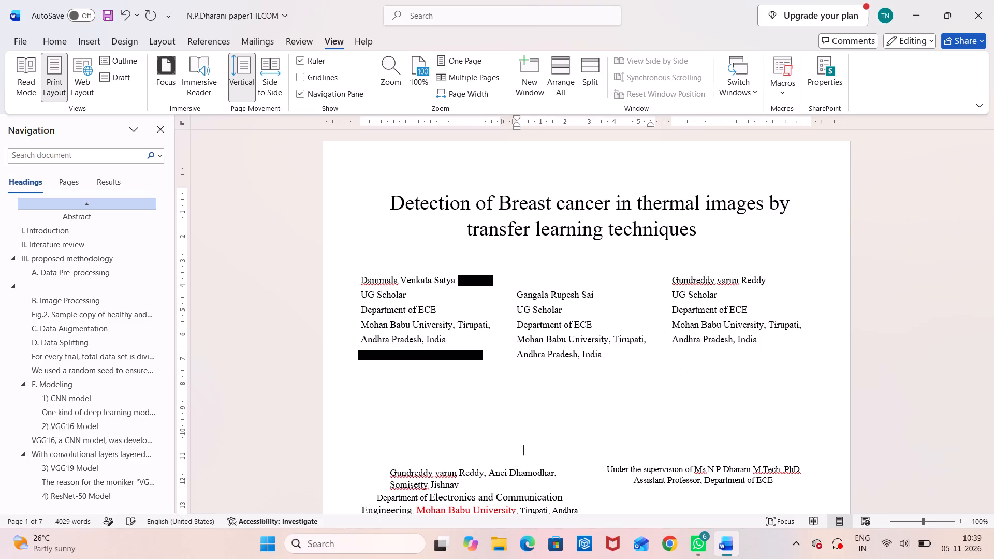
pyautogui.click(536, 275)
pyautogui.press('Delete')
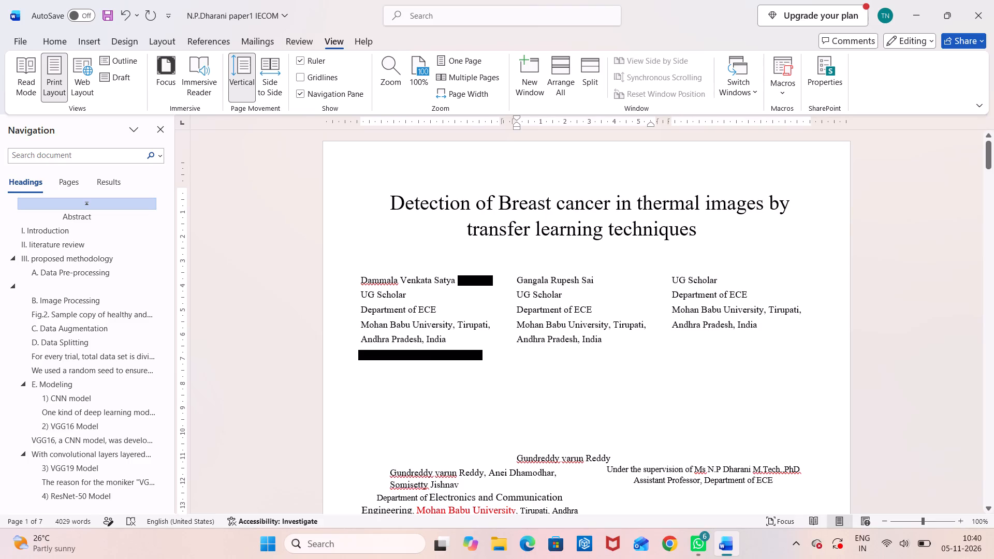
pyautogui.click(516, 452)
pyautogui.press('Return')
pyautogui.hotkey('ctrl', 's')
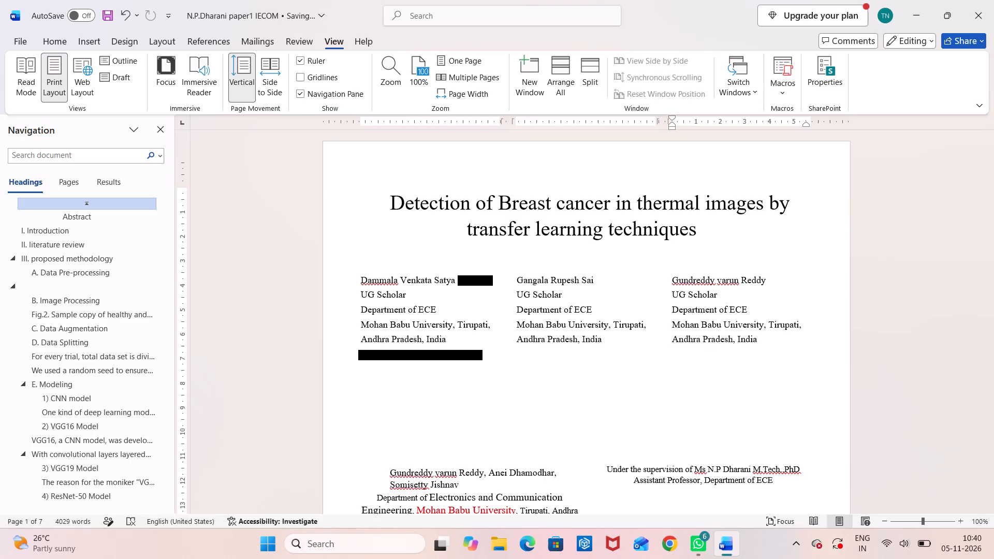
# Delete the third author's name and its following comma from the old author list, keeping the fourth author's name intact.
pyautogui.scroll(-2, 455, 418)
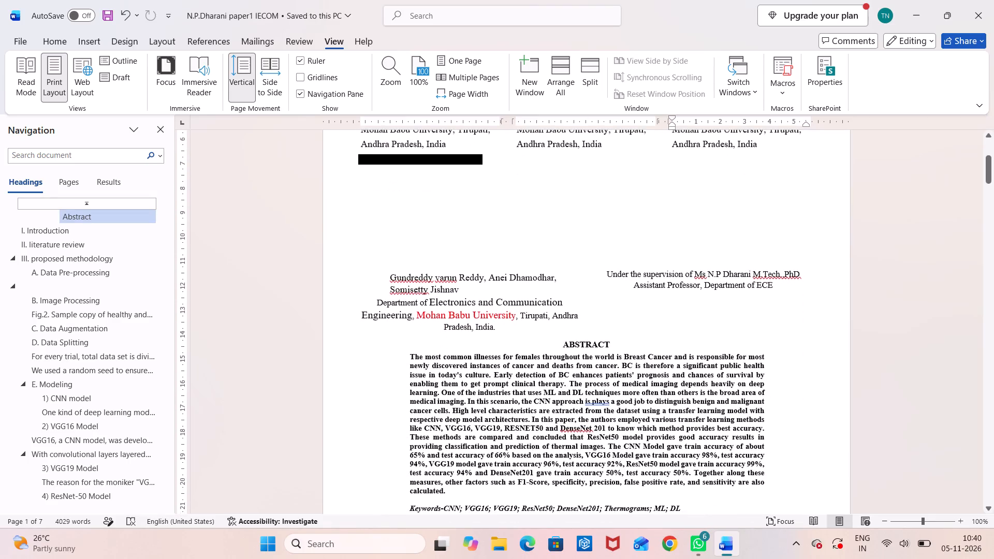
pyautogui.moveTo(392, 278); pyautogui.dragTo(436, 279)
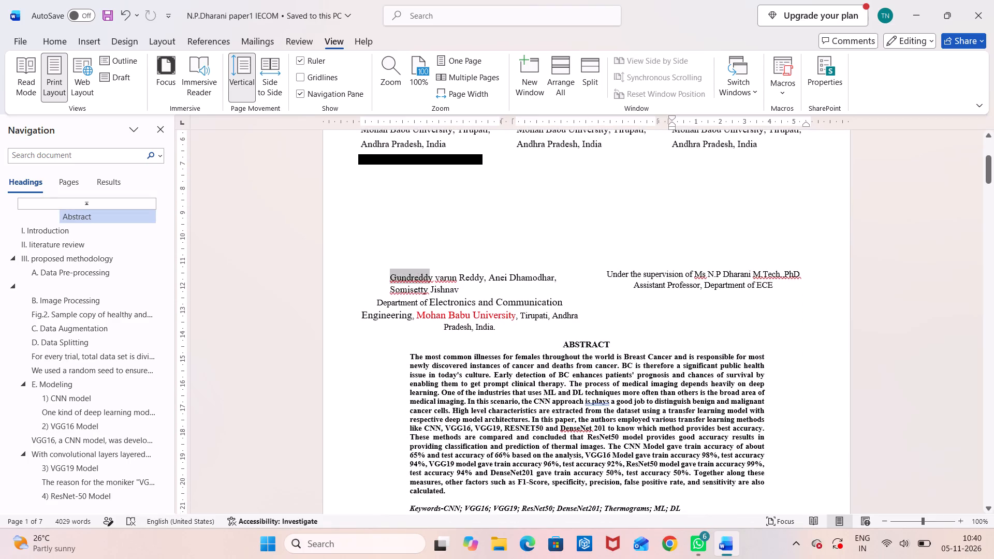
pyautogui.moveTo(436, 279); pyautogui.dragTo(462, 278)
pyautogui.press('Delete')
pyautogui.press('Delete')
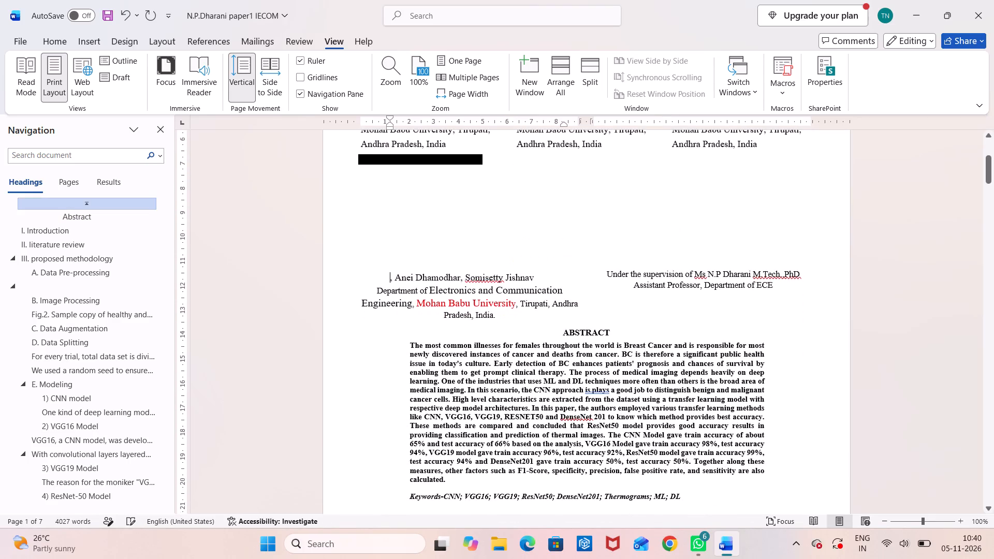
pyautogui.press('Delete')
pyautogui.press('Delete')
pyautogui.press('BackSpace')
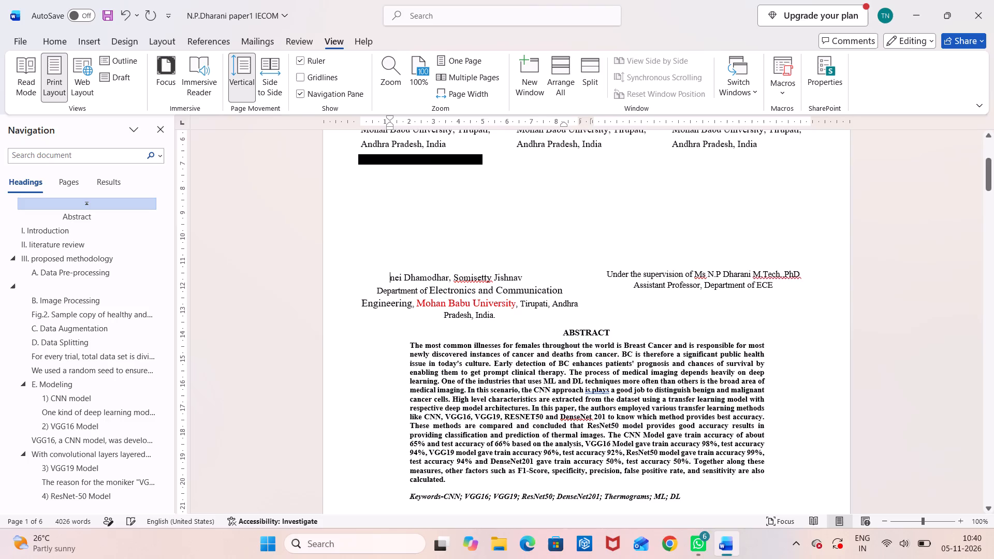
pyautogui.hotkey('ctrl', 'z')
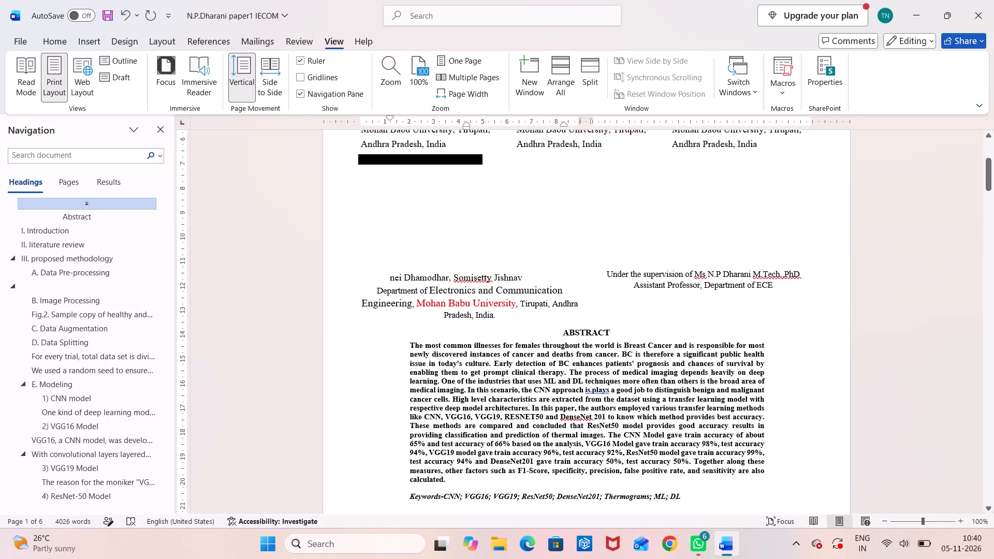
pyautogui.hotkey('ctrl', 'z')
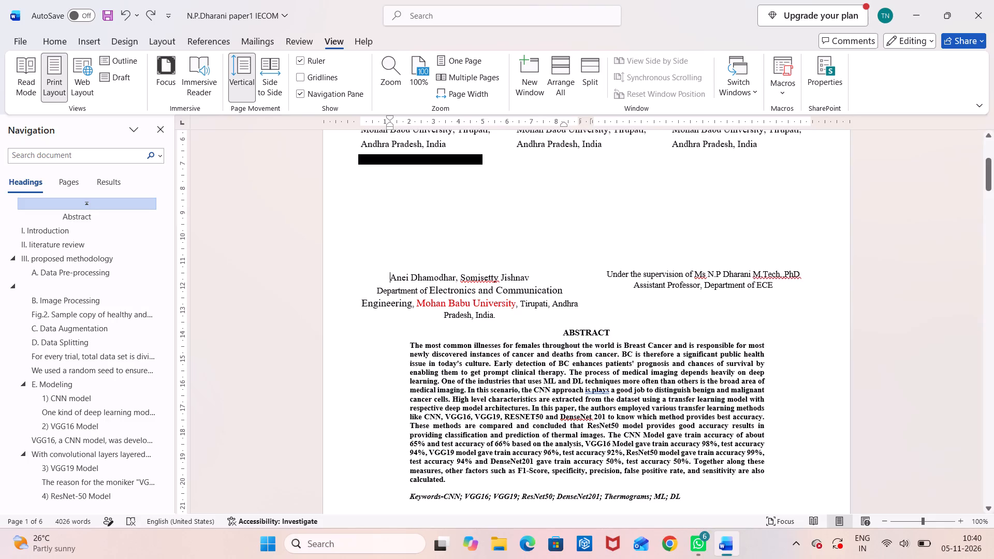
# Move the fourth author's name, without the comma, from the old author list to the first column below the first author's block.
pyautogui.moveTo(390, 279); pyautogui.dragTo(399, 278)
pyautogui.moveTo(399, 278); pyautogui.dragTo(438, 276)
pyautogui.hotkey('ctrl', 'x')
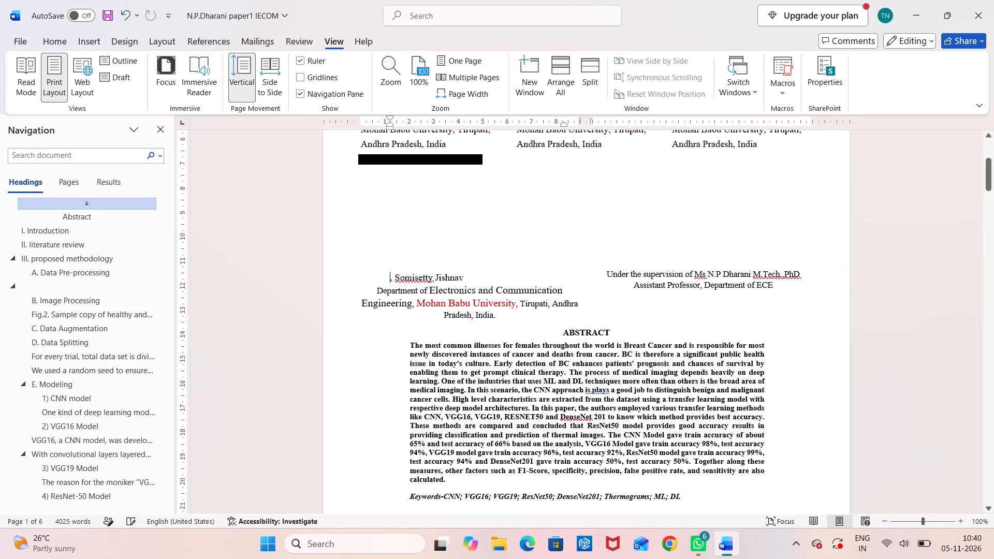
pyautogui.click(367, 185)
pyautogui.hotkey('ctrl', 'v')
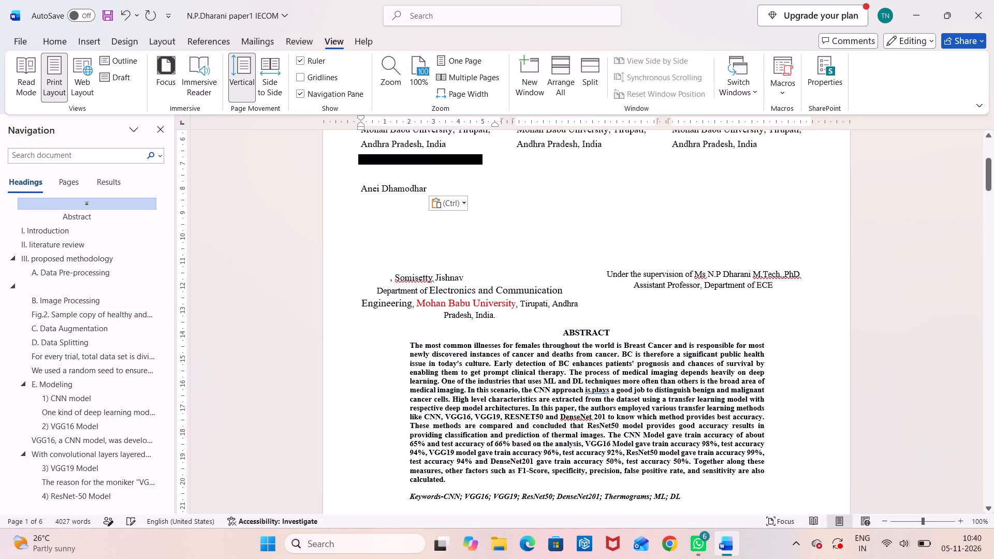
# Copy the UG Scholar, Department of ECE, university and location lines from the first author's block to below the fourth author's name.
pyautogui.scroll(1, 494, 285)
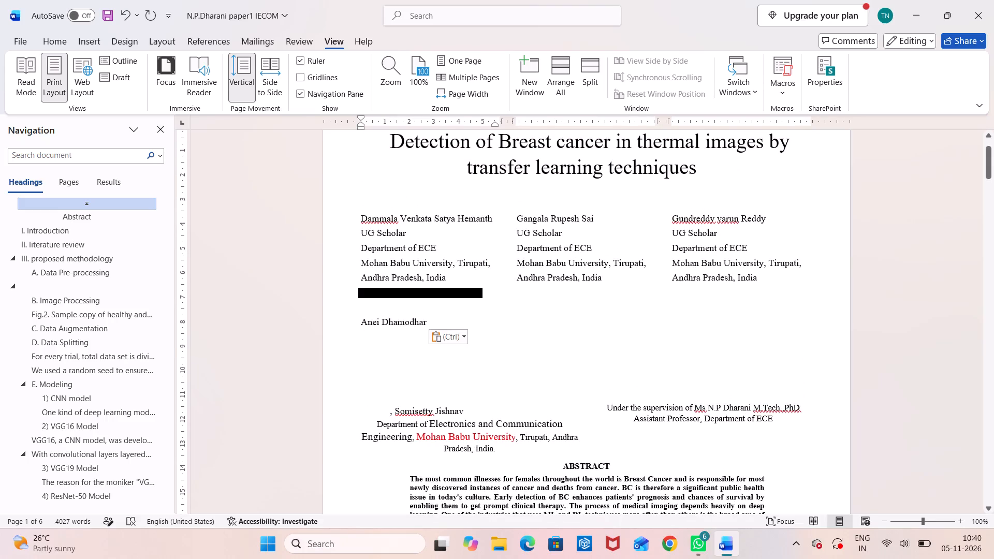
pyautogui.moveTo(362, 233); pyautogui.dragTo(471, 277)
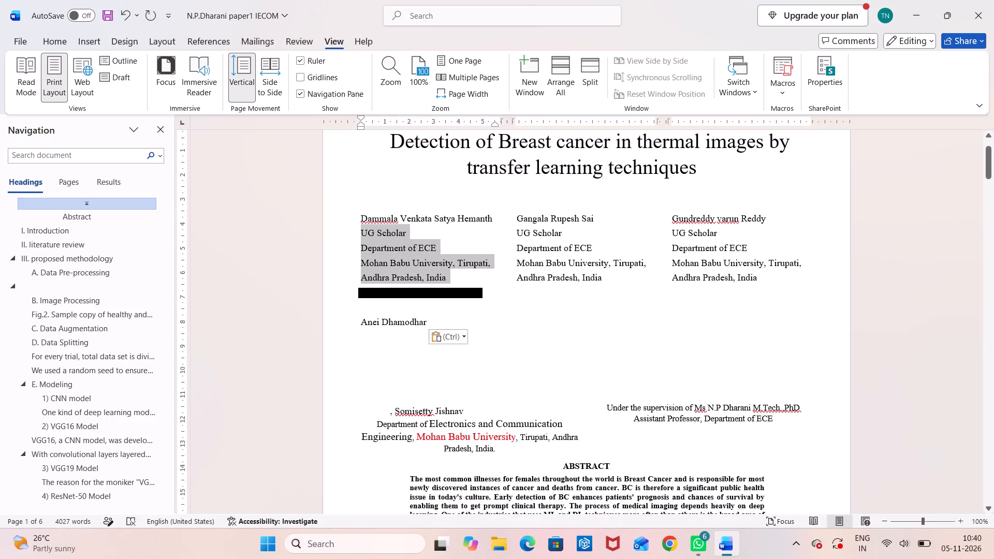
pyautogui.moveTo(471, 277); pyautogui.dragTo(473, 277)
pyautogui.hotkey('ctrl', 'c')
pyautogui.click(425, 322)
pyautogui.press('Return')
pyautogui.hotkey('ctrl', 'v')
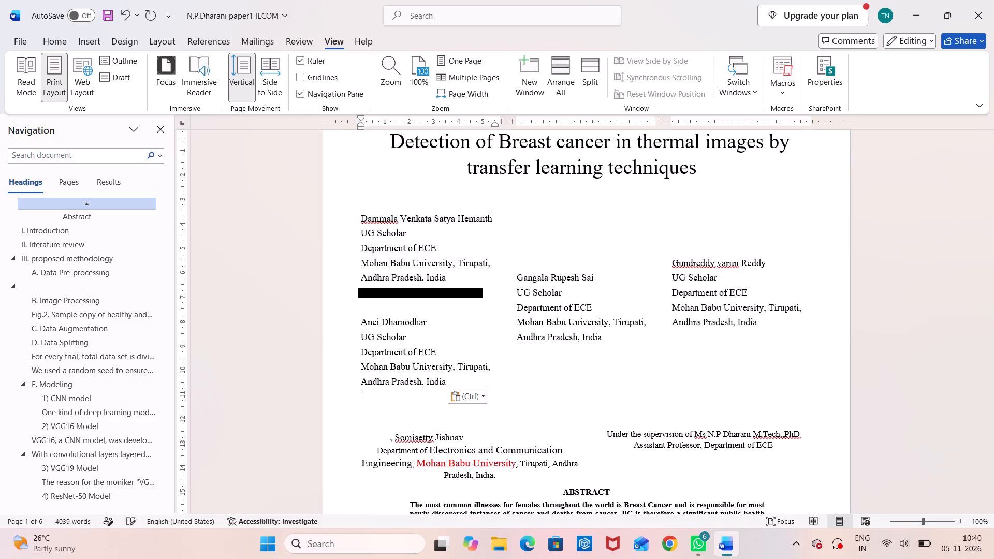
# Delete the blank lines above the second author's name so the second and third authors' blocks align with the first author's.
pyautogui.click(533, 214)
pyautogui.press('Delete')
pyautogui.press('Delete')
pyautogui.press('Delete')
pyautogui.press('Delete')
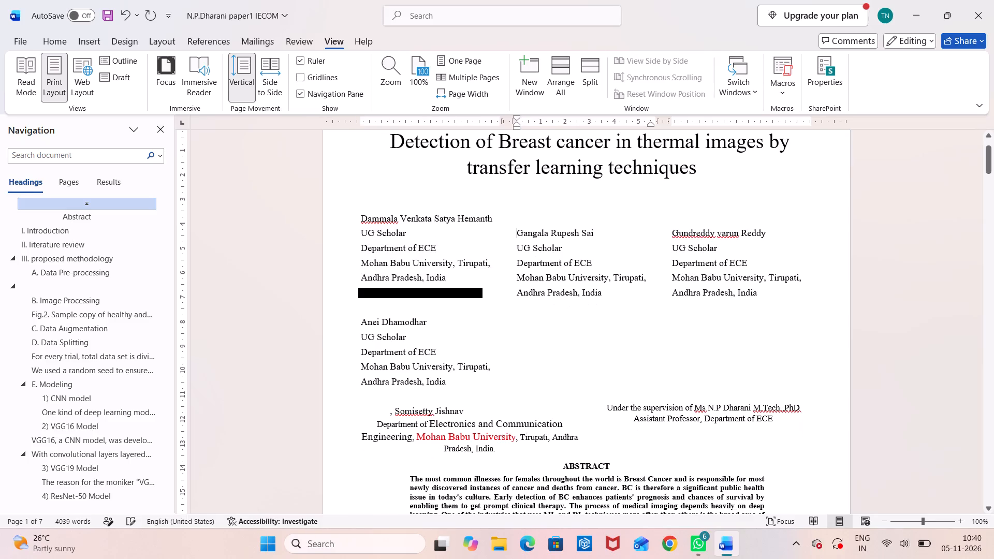
pyautogui.press('BackSpace')
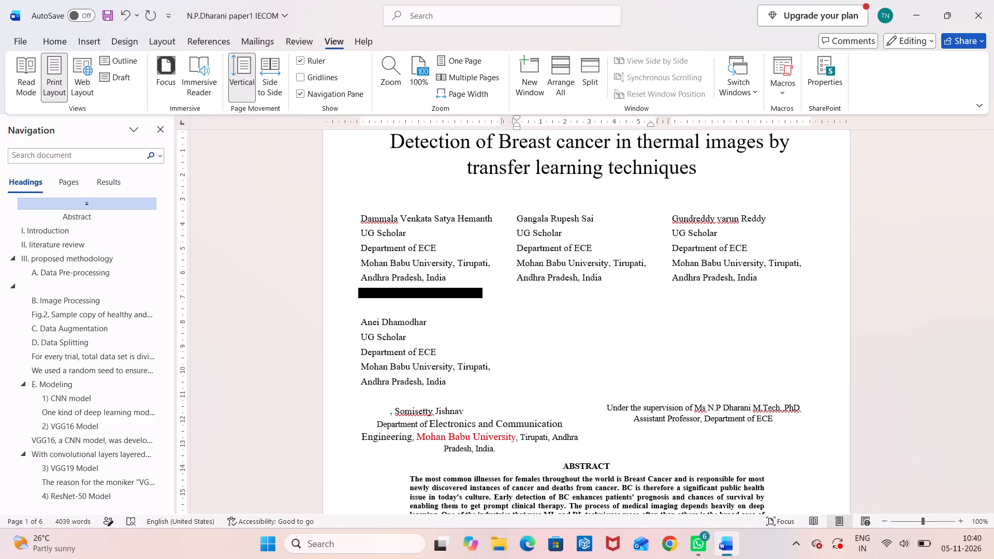
# Move the fifth author's name from the old author list to the second column, level with the fourth author's name.
pyautogui.scroll(-1, 566, 305)
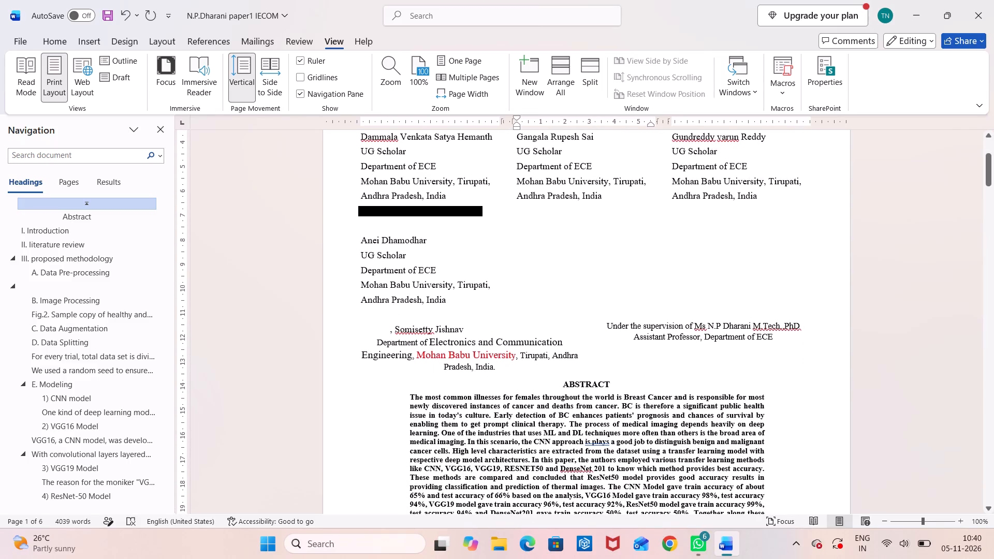
pyautogui.moveTo(397, 326); pyautogui.dragTo(446, 326)
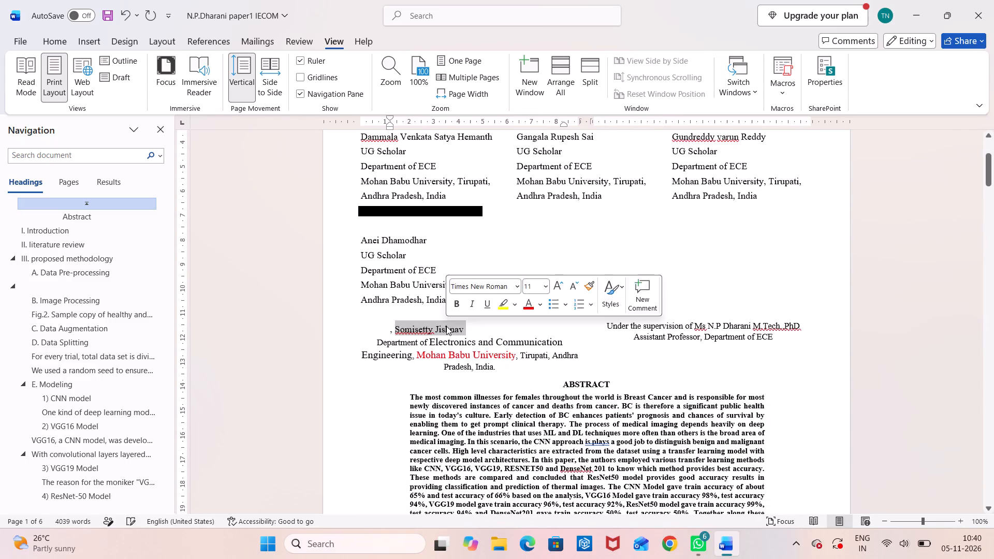
pyautogui.hotkey('ctrl', 'x')
pyautogui.click(525, 238)
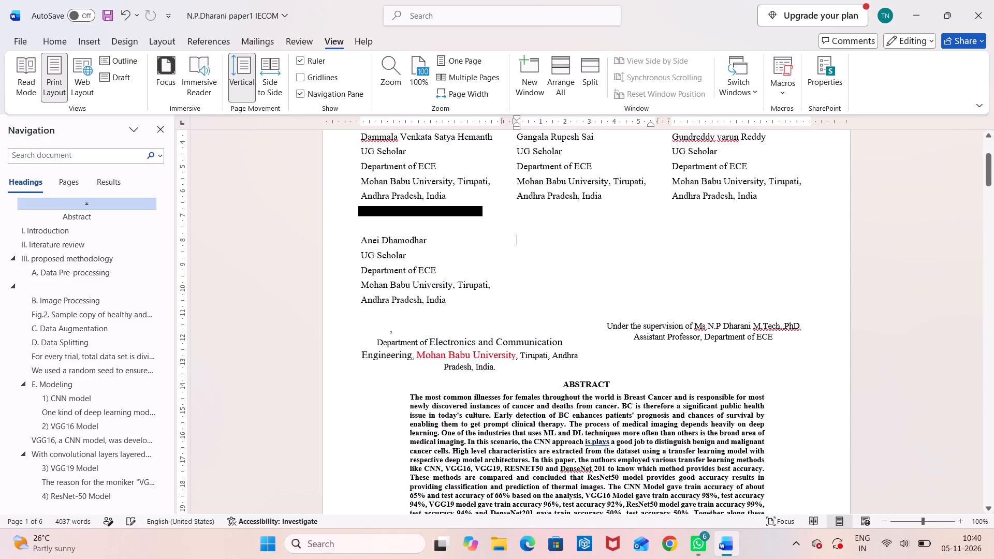
pyautogui.hotkey('ctrl', 'v')
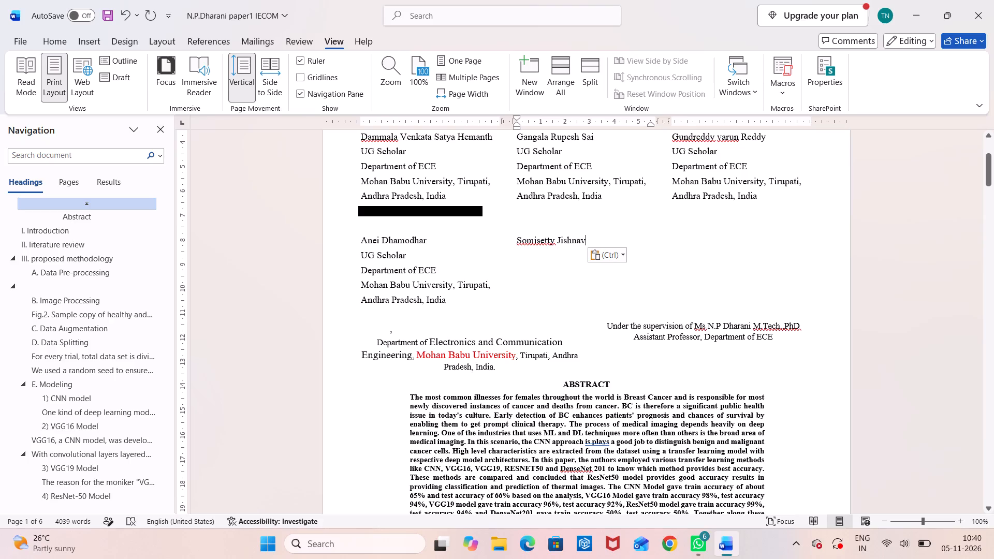
# Copy the UG Scholar, Department of ECE, university and location lines from the fourth author's block to below the fifth author's name.
pyautogui.moveTo(362, 257); pyautogui.dragTo(454, 299)
pyautogui.hotkey('ctrl', 'c')
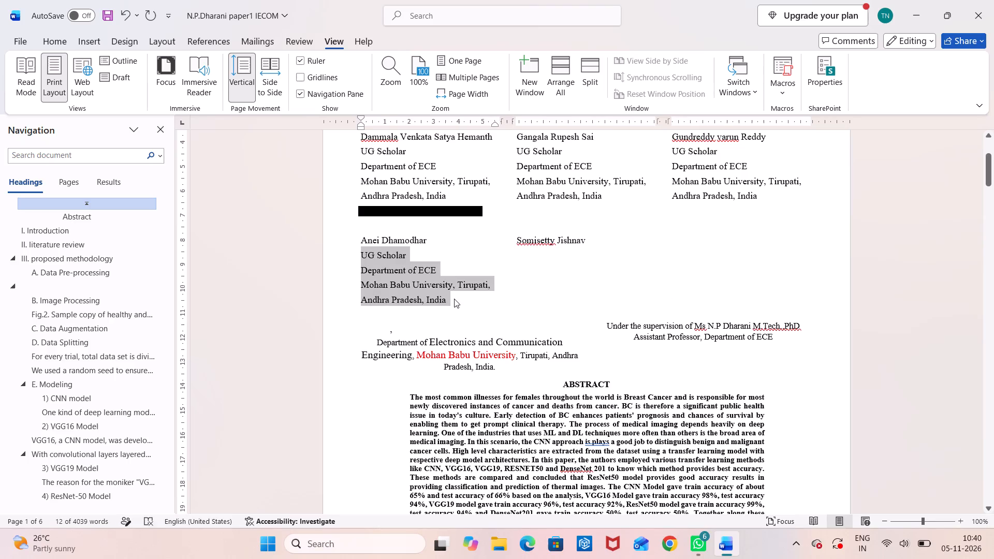
pyautogui.click(526, 252)
pyautogui.hotkey('ctrl', 'v')
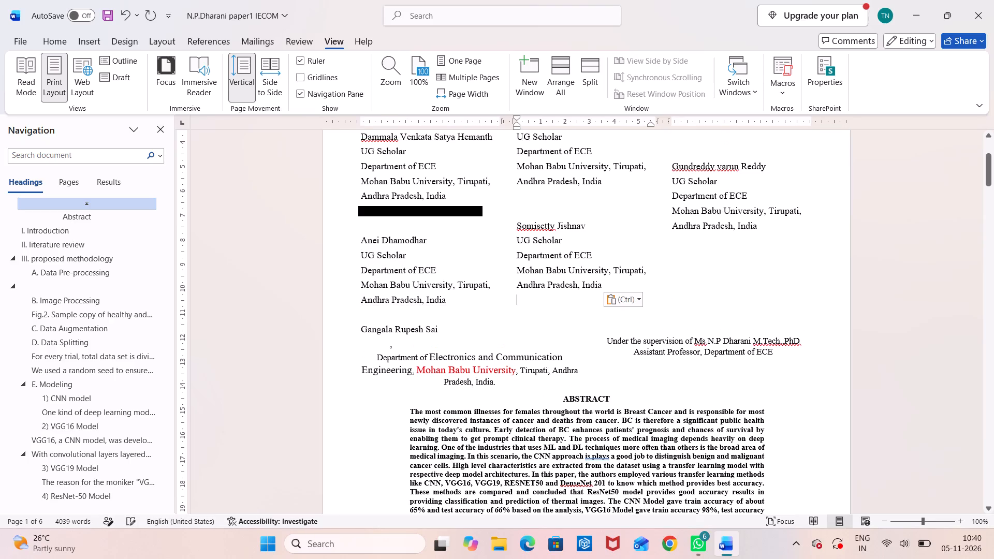
# Delete the blank lines above the third author's name so all three blocks in the first row align.
pyautogui.scroll(1, 663, 189)
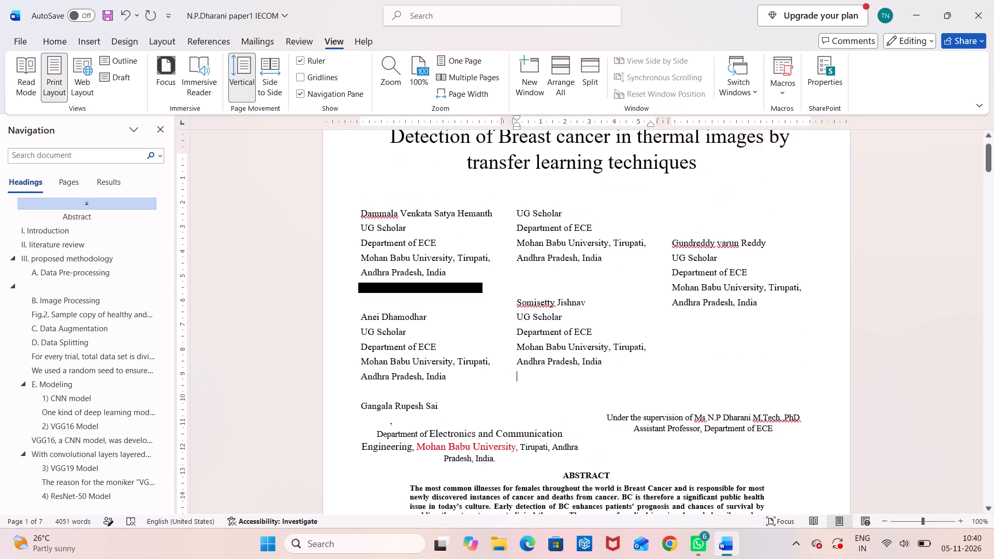
pyautogui.scroll(1, 663, 189)
pyautogui.click(678, 232)
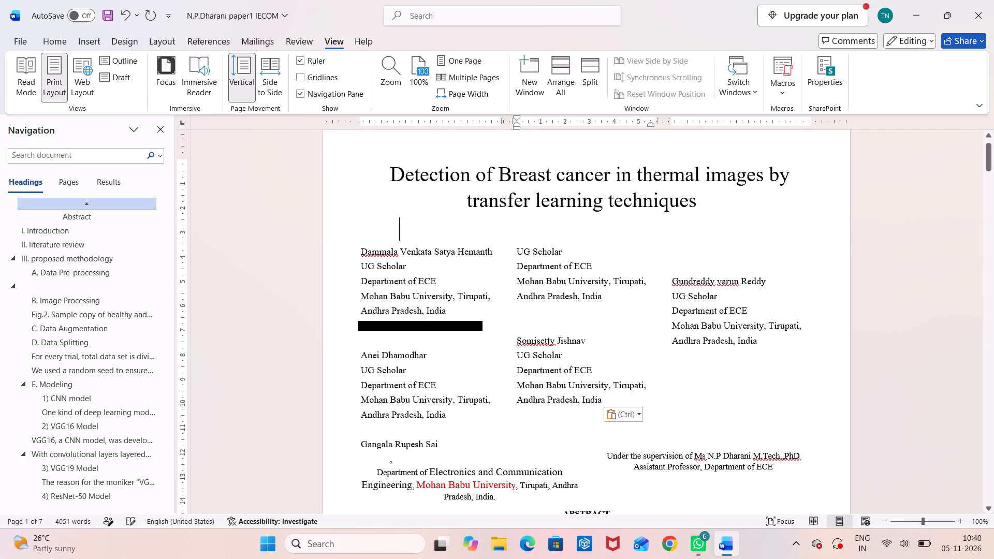
pyautogui.click(693, 241)
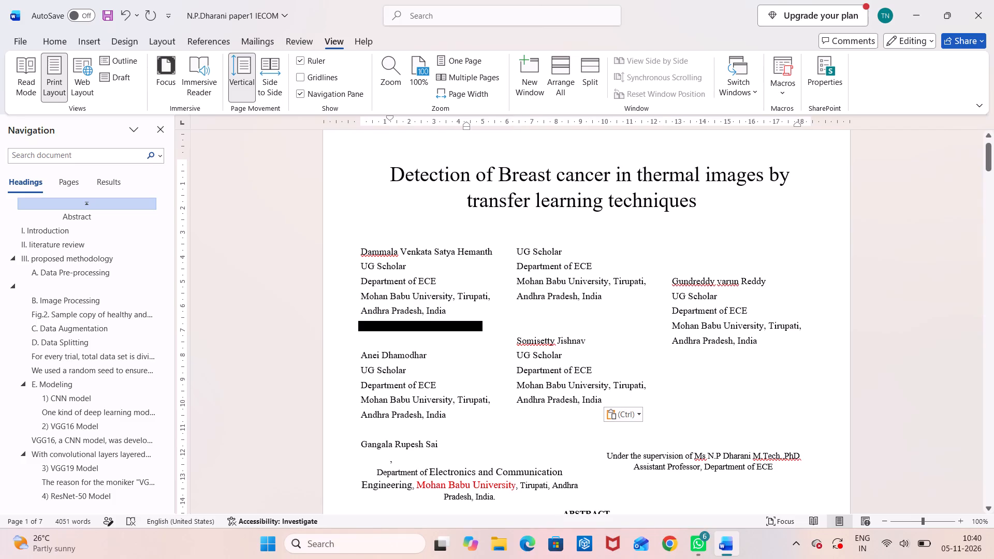
pyautogui.click(693, 246)
pyautogui.press('Delete')
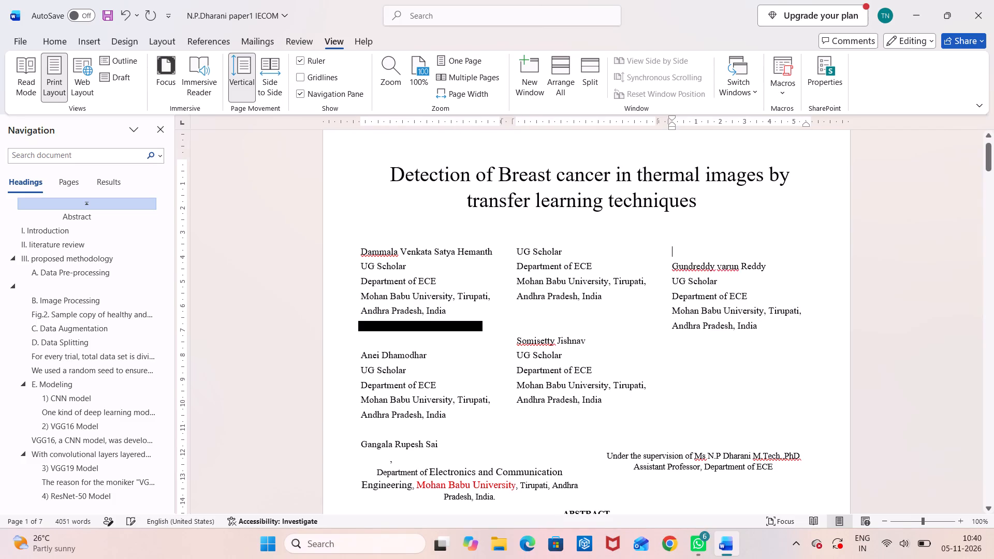
pyautogui.press('Delete')
pyautogui.press('BackSpace')
pyautogui.press('BackSpace')
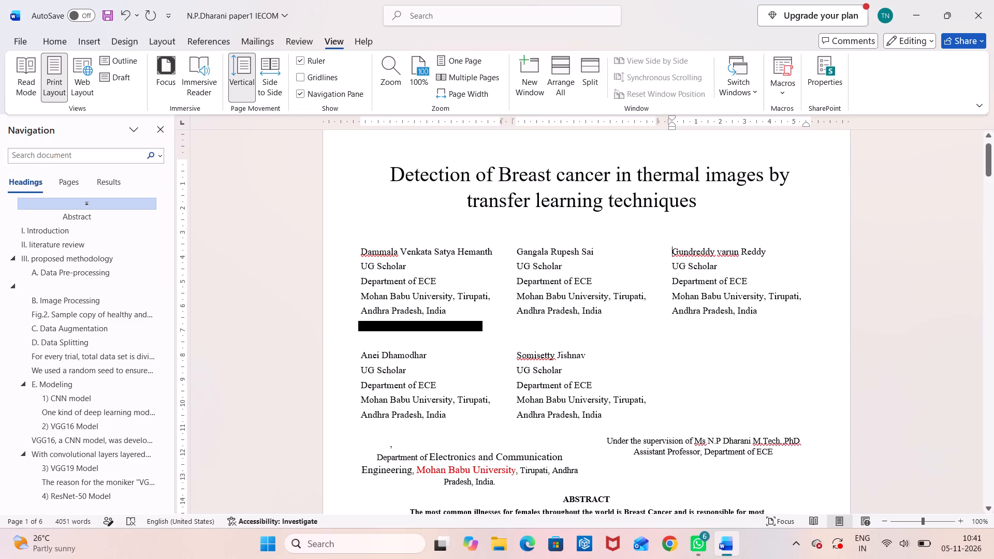
# Enter the supervisor's name in the third column, beneath the third author's block.
pyautogui.scroll(-1, 661, 383)
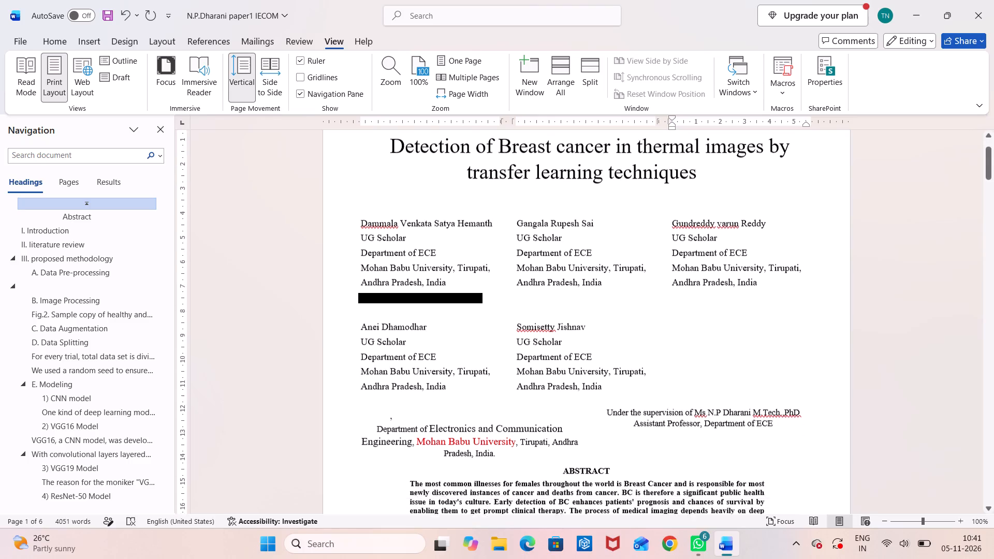
pyautogui.scroll(-1, 661, 383)
pyautogui.click(676, 305)
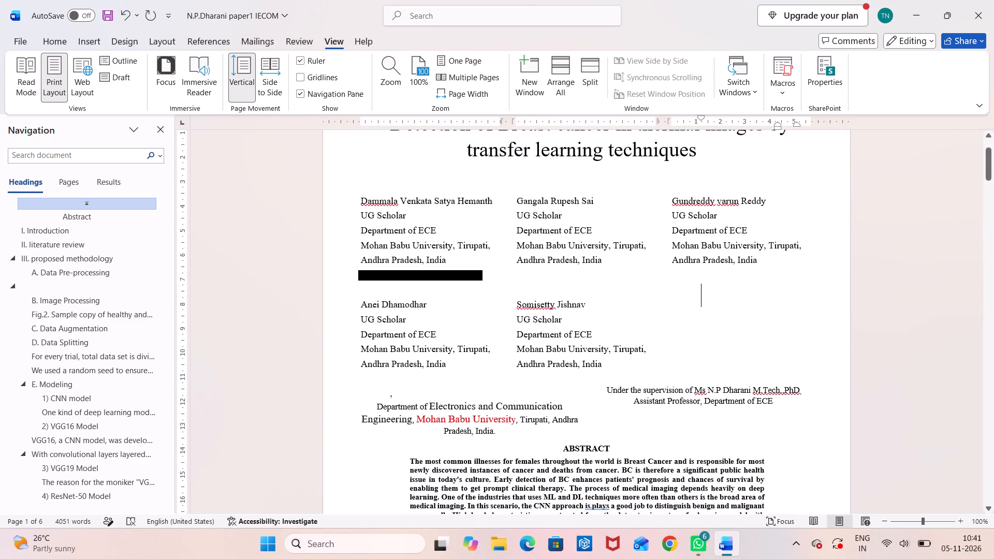
pyautogui.click(686, 303)
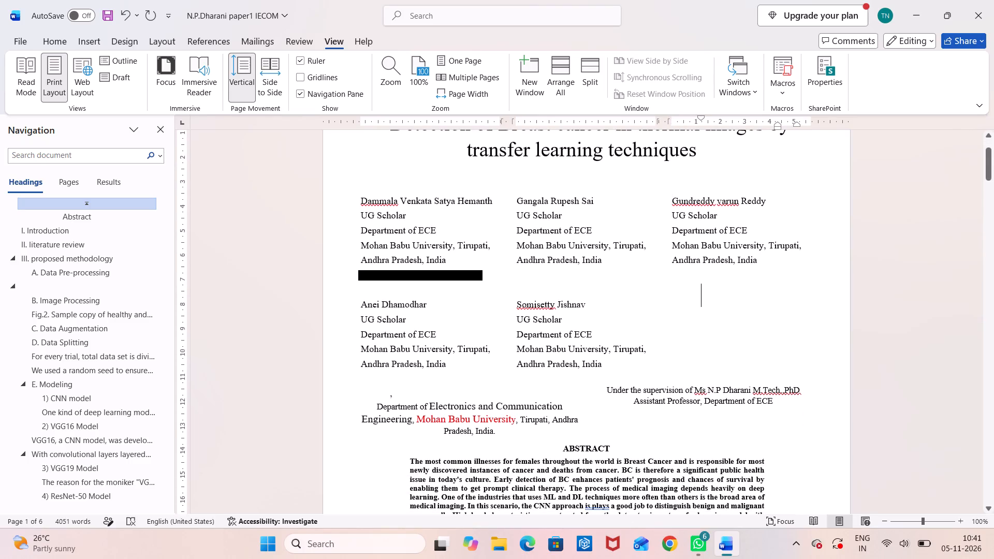
pyautogui.click(546, 306)
pyautogui.click(57, 40)
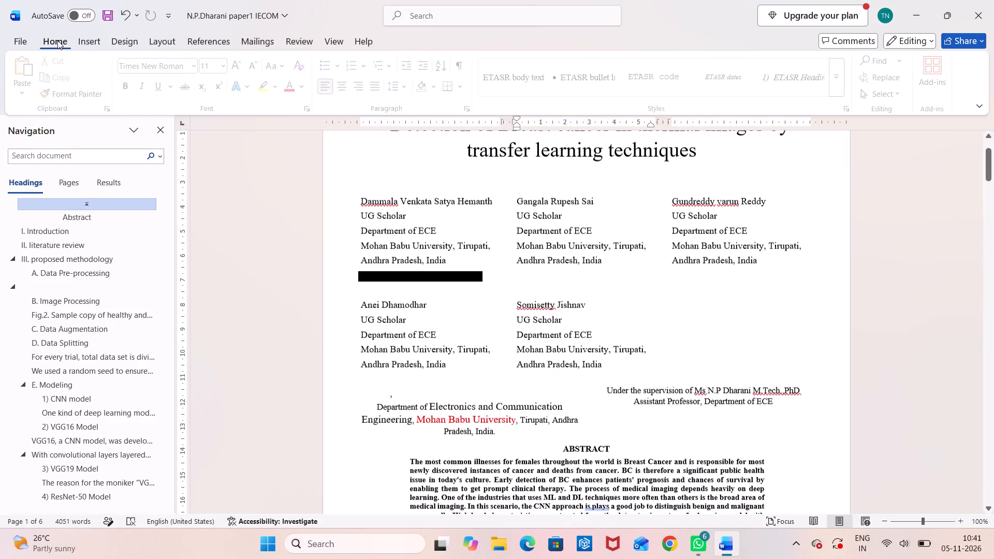
pyautogui.click(79, 96)
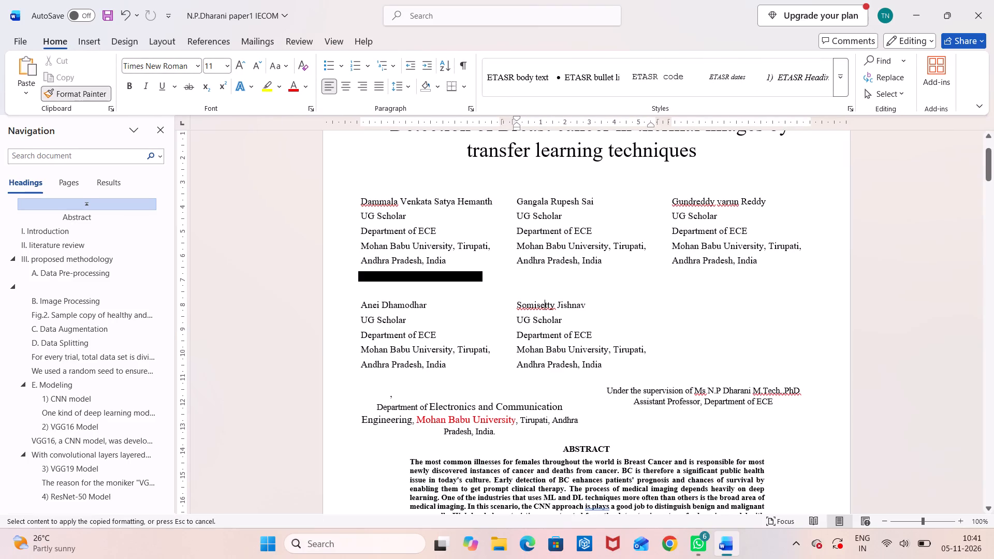
pyautogui.click(675, 301)
pyautogui.click(681, 305)
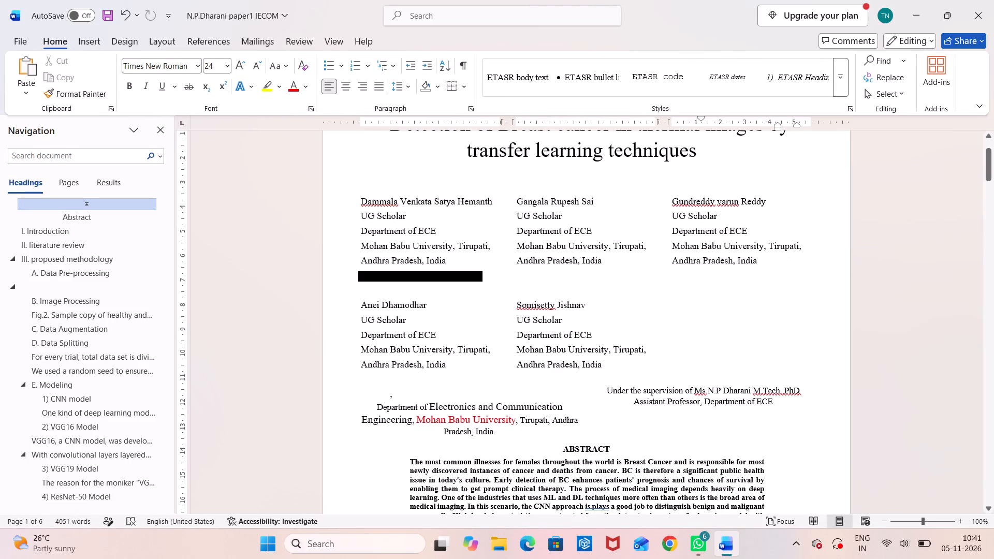
pyautogui.hotkey('shift', 'n')
pyautogui.press('.')
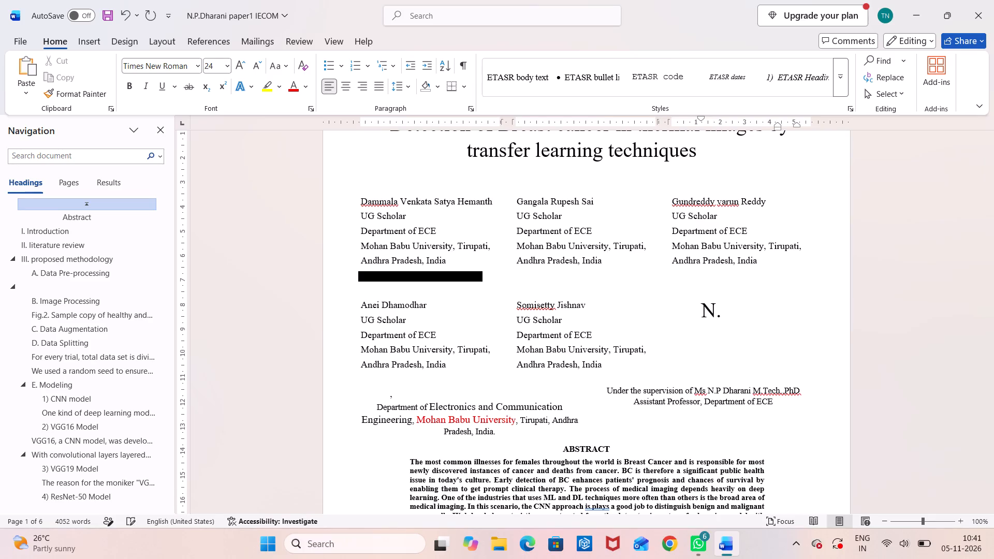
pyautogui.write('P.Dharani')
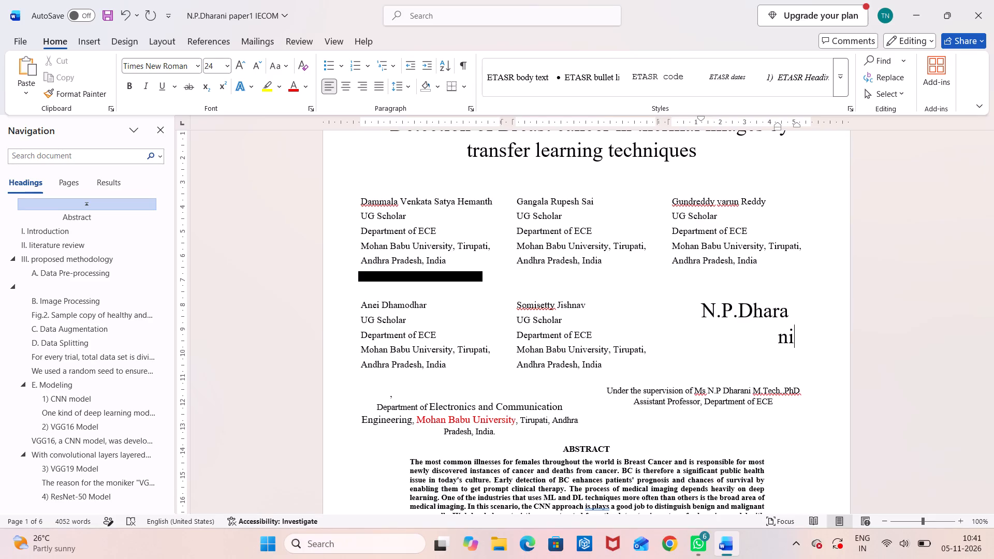
# Set the font size of the supervisor's name in the third column to 10.
pyautogui.click(701, 307)
pyautogui.press('BackSpace')
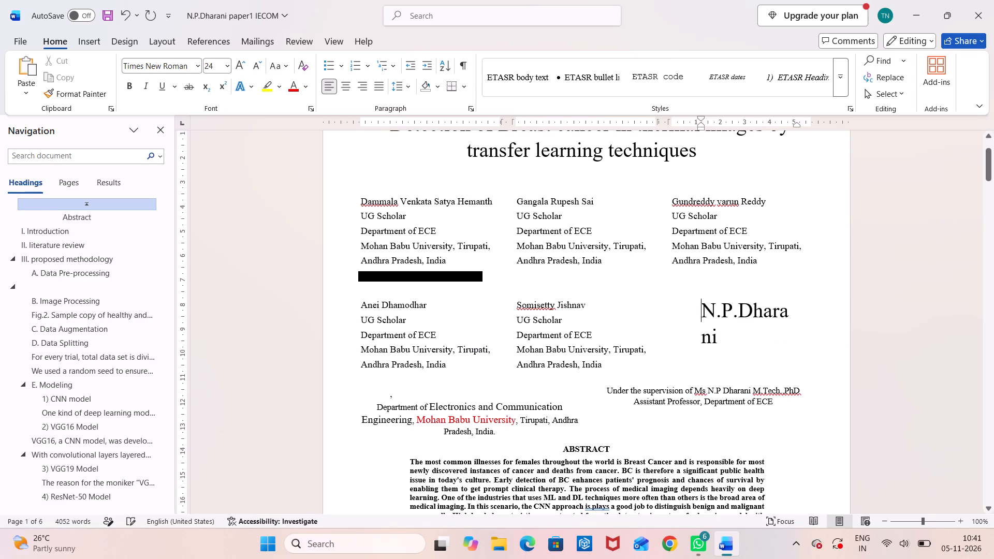
pyautogui.moveTo(701, 307); pyautogui.dragTo(718, 315, button='right')
pyautogui.moveTo(718, 315); pyautogui.dragTo(715, 326, button='right')
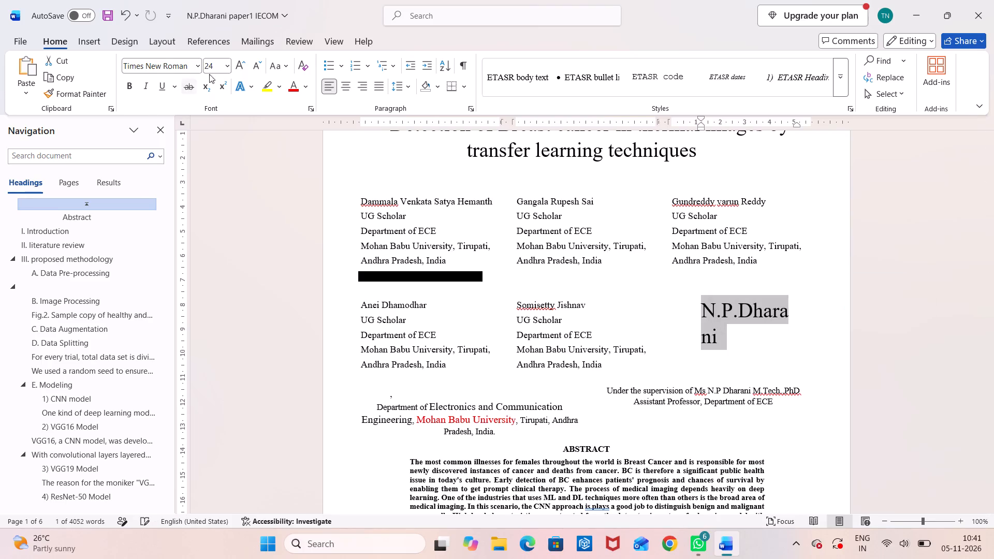
pyautogui.click(213, 67)
pyautogui.write('10')
pyautogui.press('Return')
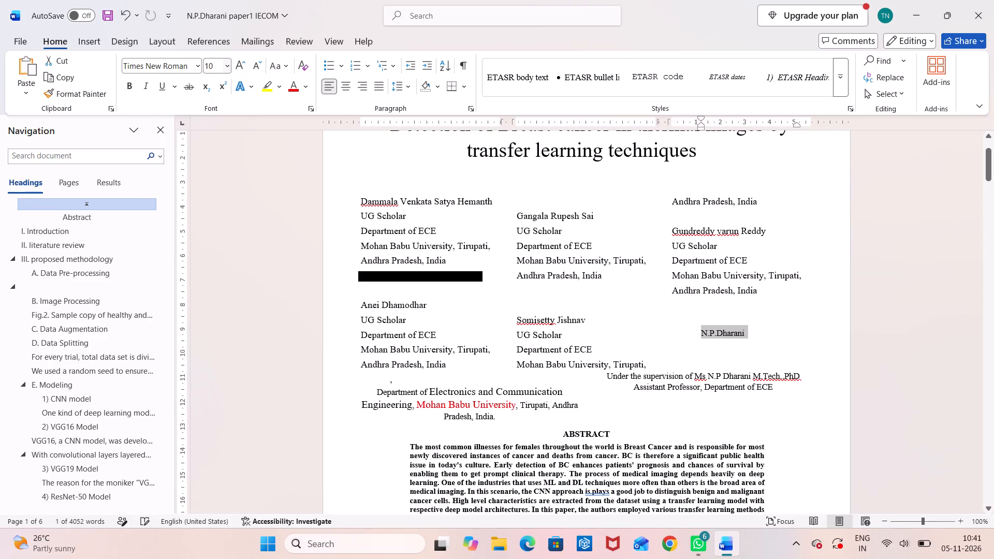
# Remove the extra blank line and the indent before the supervisor's name in the third column.
pyautogui.click(693, 320)
pyautogui.press('Delete')
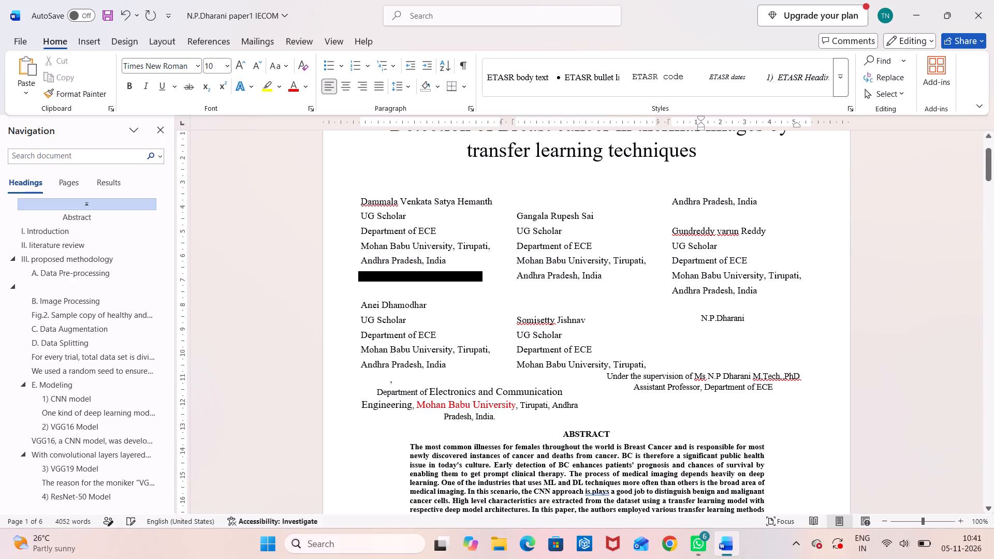
pyautogui.press('BackSpace')
pyautogui.press('BackSpace')
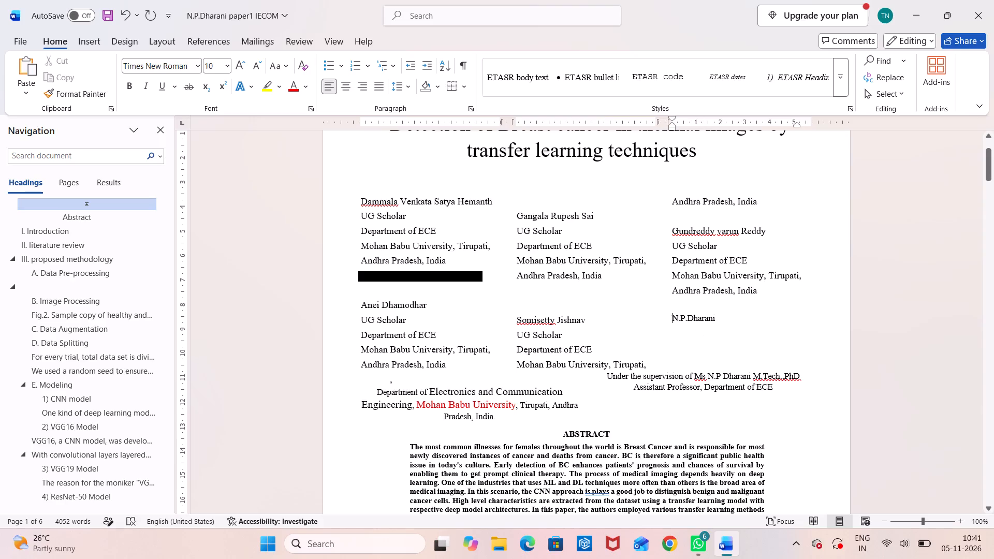
# Add the role line "Assistant Professor" below the supervisor's name.
pyautogui.click(723, 318)
pyautogui.press('Return')
pyautogui.write('Assista')
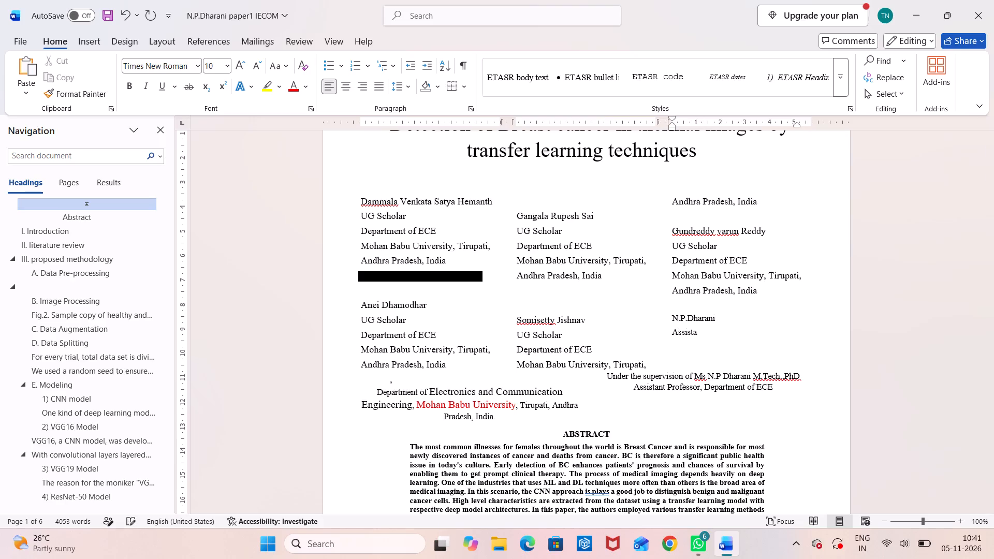
pyautogui.write('nr')
pyautogui.press('space')
pyautogui.press('BackSpace')
pyautogui.press('BackSpace')
pyautogui.press('t')
pyautogui.press('space')
pyautogui.write('Professor')
# Add the line "Department of ECE" below the supervisor's Assistant Professor line.
pyautogui.press('Return')
pyautogui.write('Depat')
pyautogui.press('BackSpace')
pyautogui.write('rte')
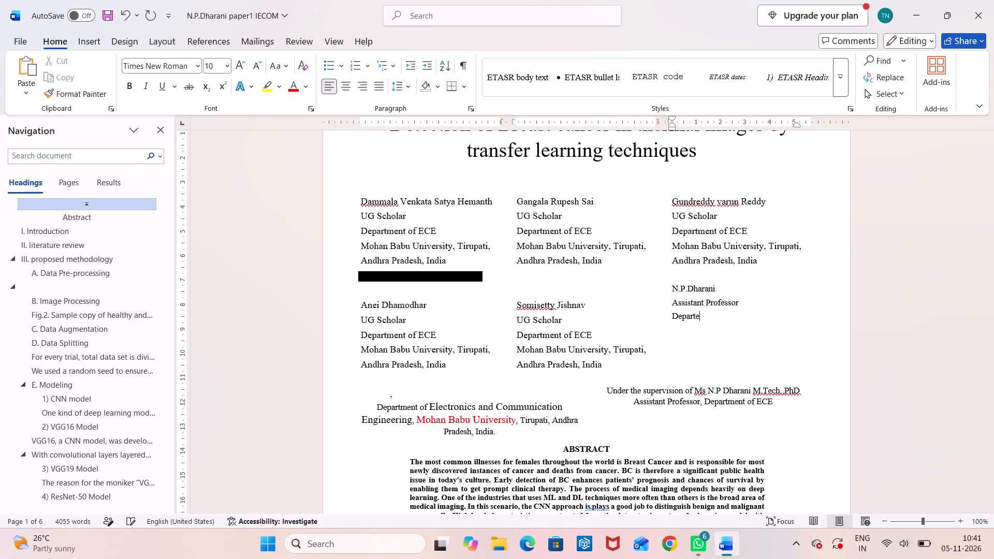
pyautogui.press('BackSpace')
pyautogui.write('ment')
pyautogui.press('space')
pyautogui.write('of ECE')
# Complete the supervisor's block with separate lines for Mohan Babu University, Tirupati, and "Andhra Pradesh, India".
pyautogui.press('Return')
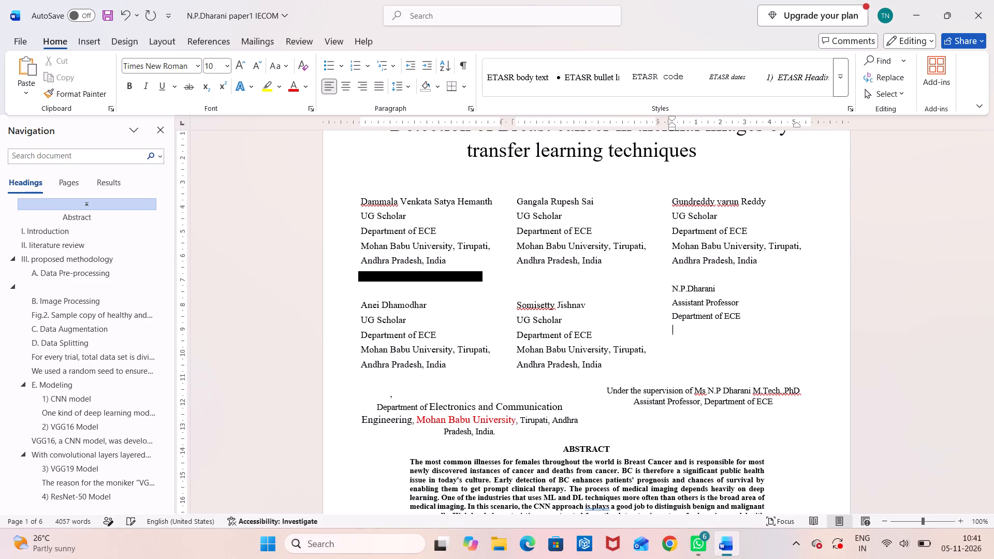
pyautogui.write('Mohan Babu University')
pyautogui.press('Return')
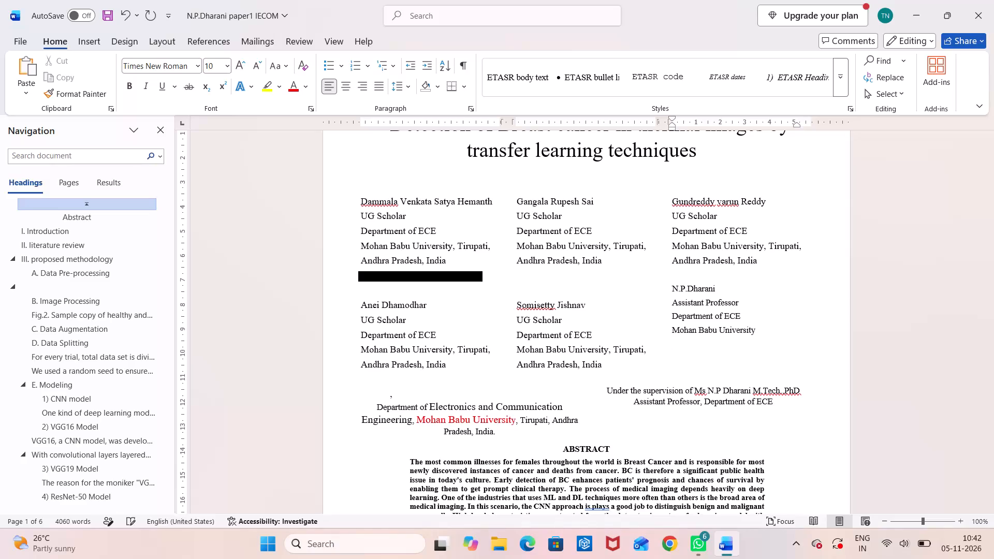
pyautogui.write('Tirupati')
pyautogui.press('Return')
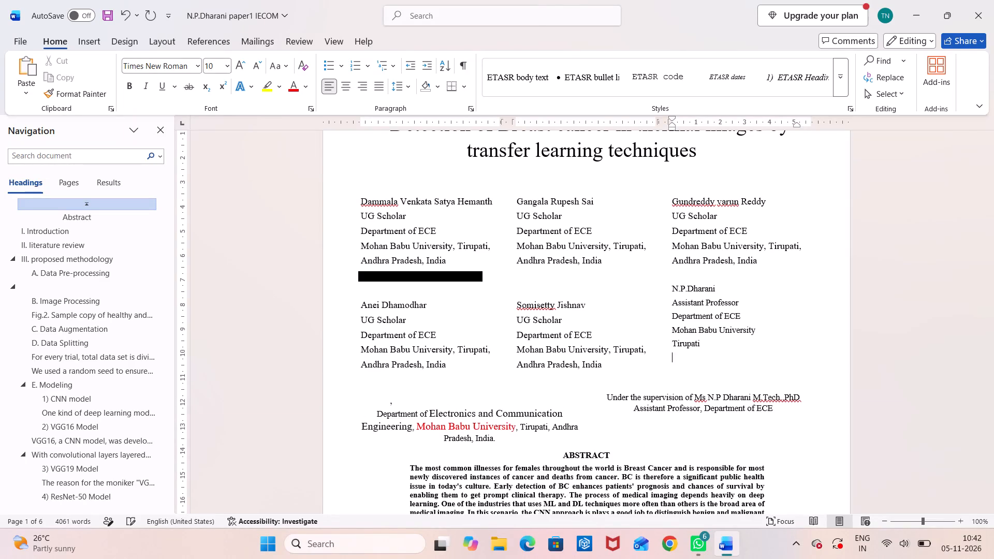
pyautogui.write('Andhra Pradesh')
pyautogui.write(', India')
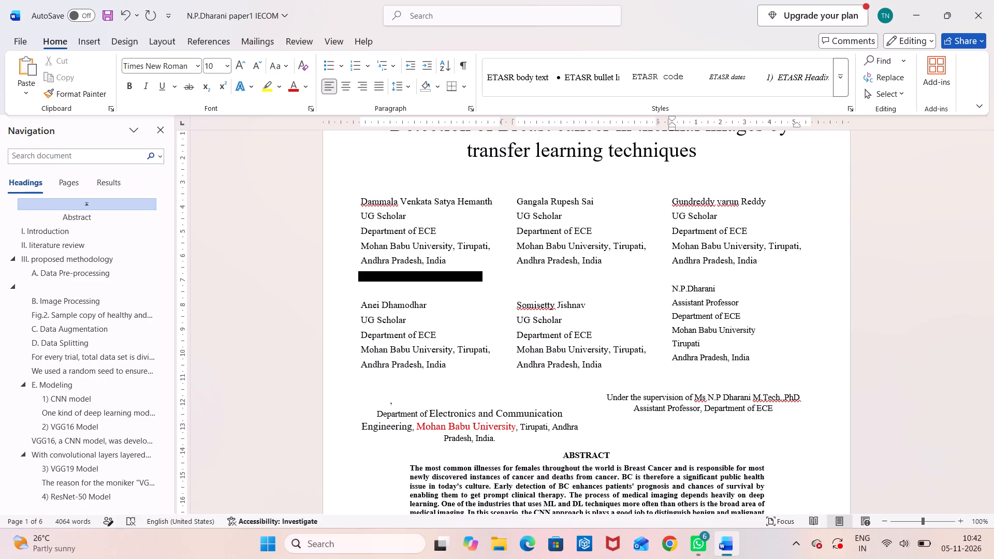
# Save the document.
pyautogui.hotkey('ctrl', 's')
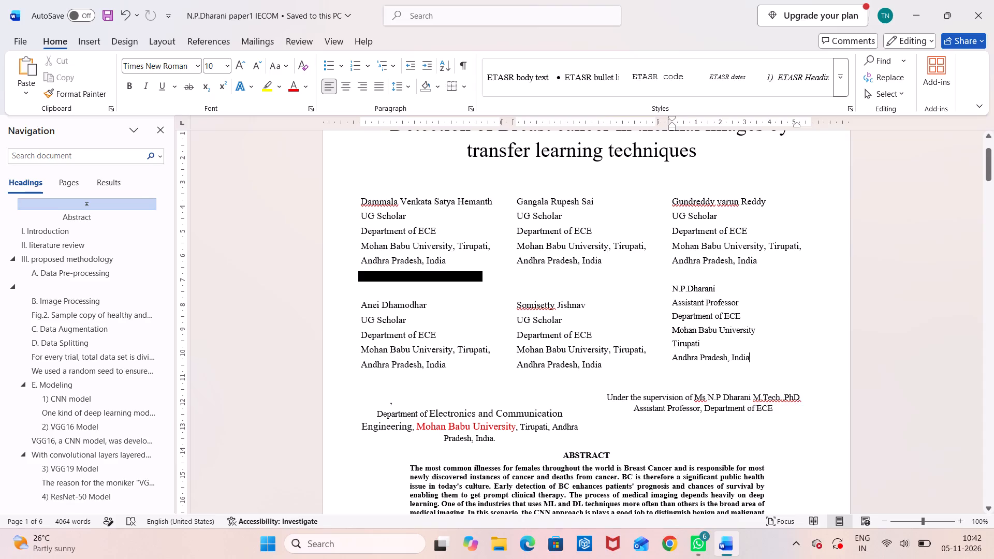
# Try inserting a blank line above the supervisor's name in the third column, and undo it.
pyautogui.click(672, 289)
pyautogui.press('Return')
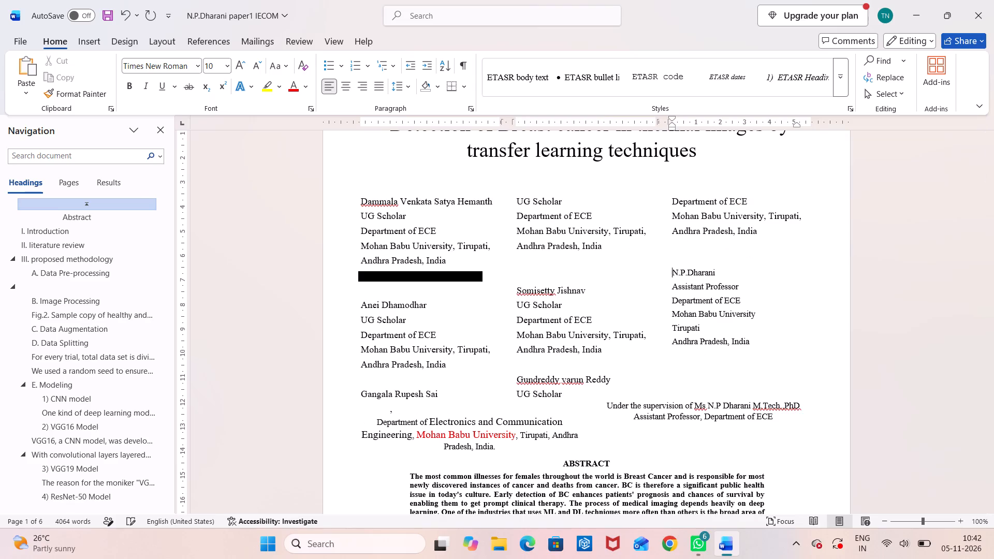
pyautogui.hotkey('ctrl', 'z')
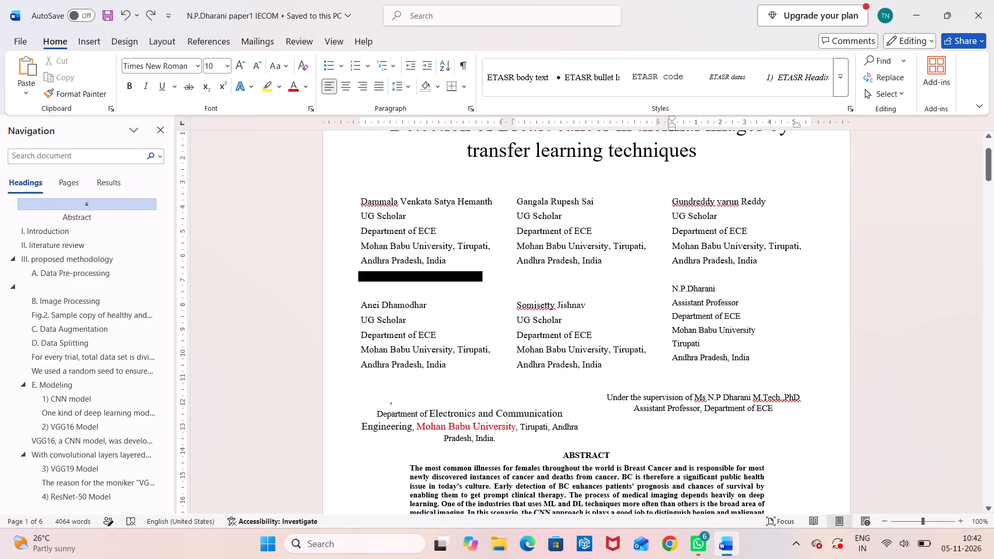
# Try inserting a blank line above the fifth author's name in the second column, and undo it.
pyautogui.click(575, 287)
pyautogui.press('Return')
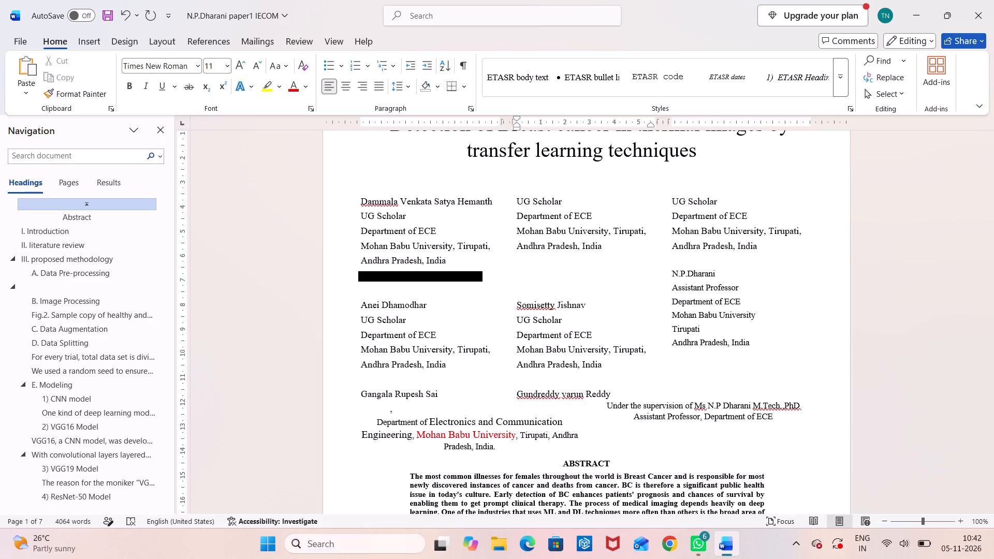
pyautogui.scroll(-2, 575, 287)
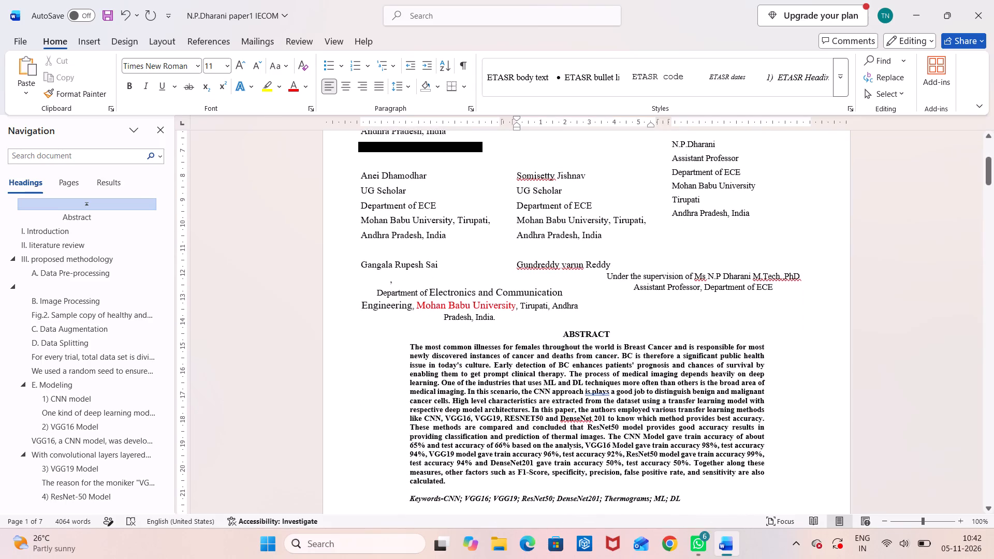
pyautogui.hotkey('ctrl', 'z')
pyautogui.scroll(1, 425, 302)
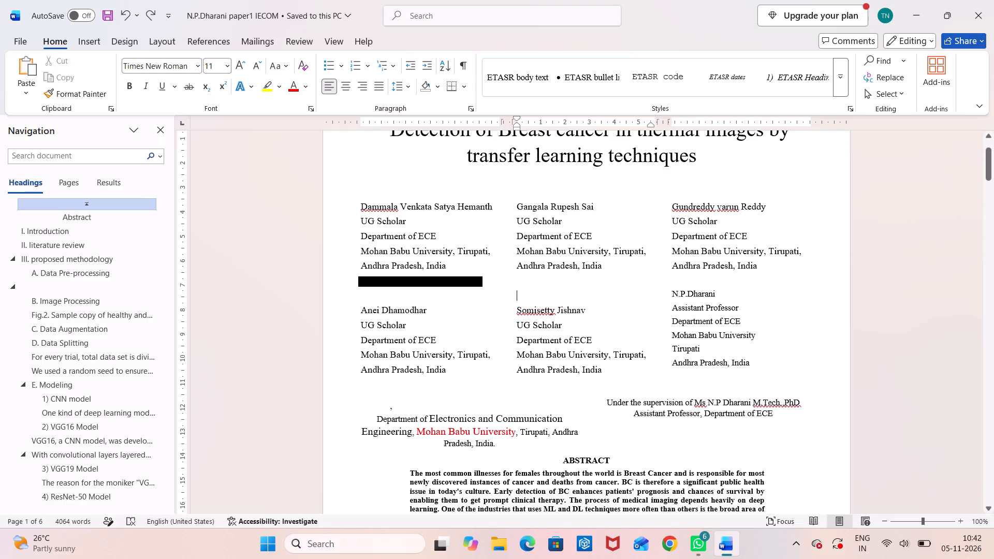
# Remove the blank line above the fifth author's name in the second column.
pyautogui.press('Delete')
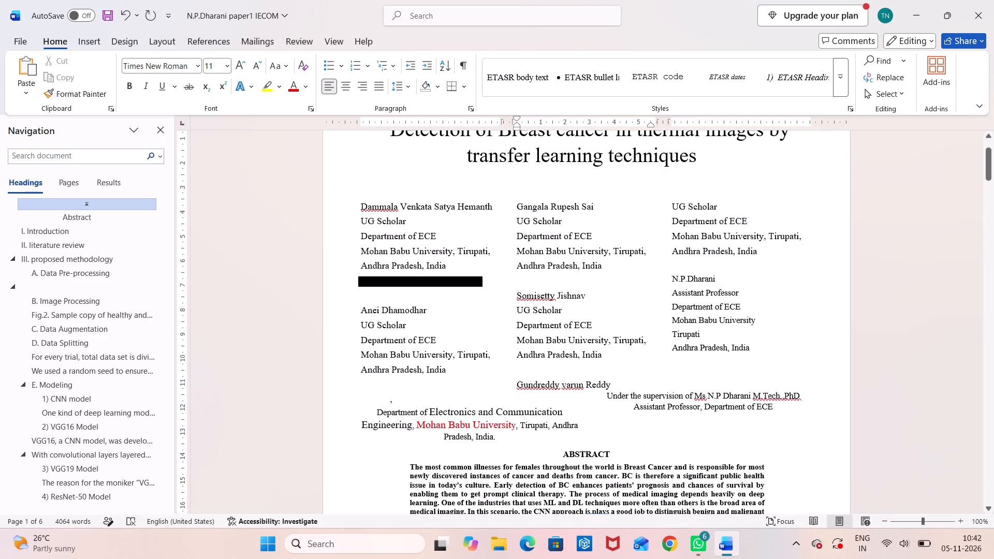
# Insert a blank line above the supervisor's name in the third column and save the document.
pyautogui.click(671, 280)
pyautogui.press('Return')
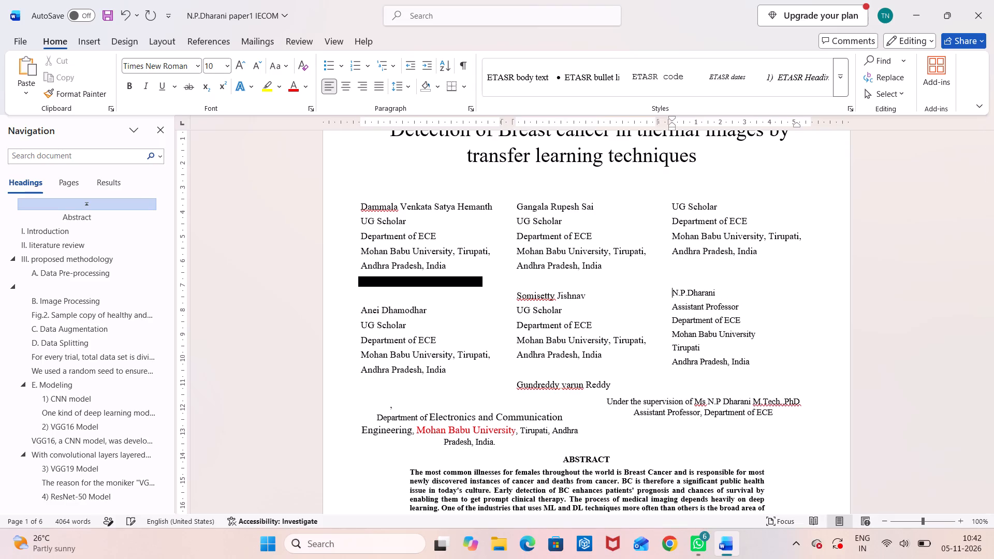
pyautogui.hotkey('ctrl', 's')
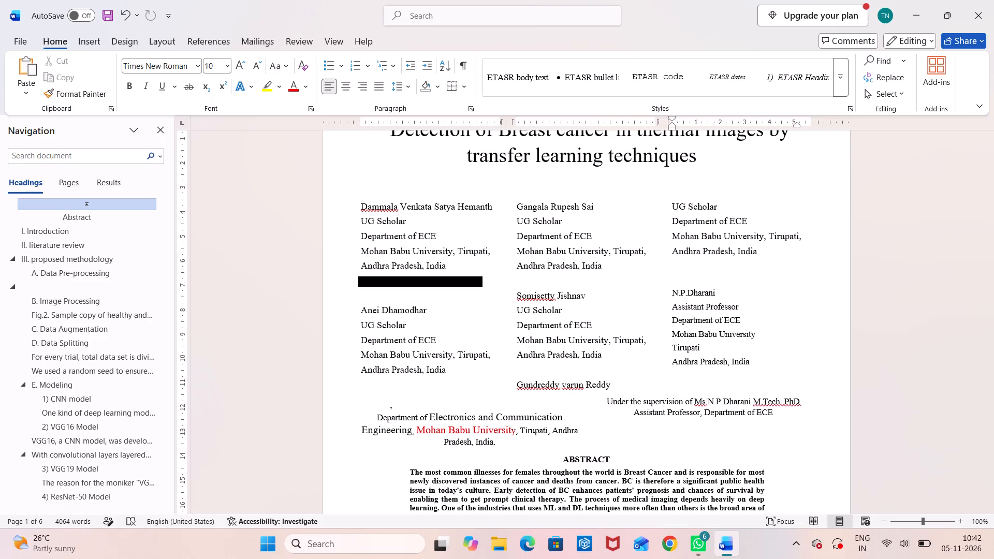
# Insert three blank lines before the third author's name to push it to the top of the third column, and save the document.
pyautogui.click(515, 380)
pyautogui.press('Return')
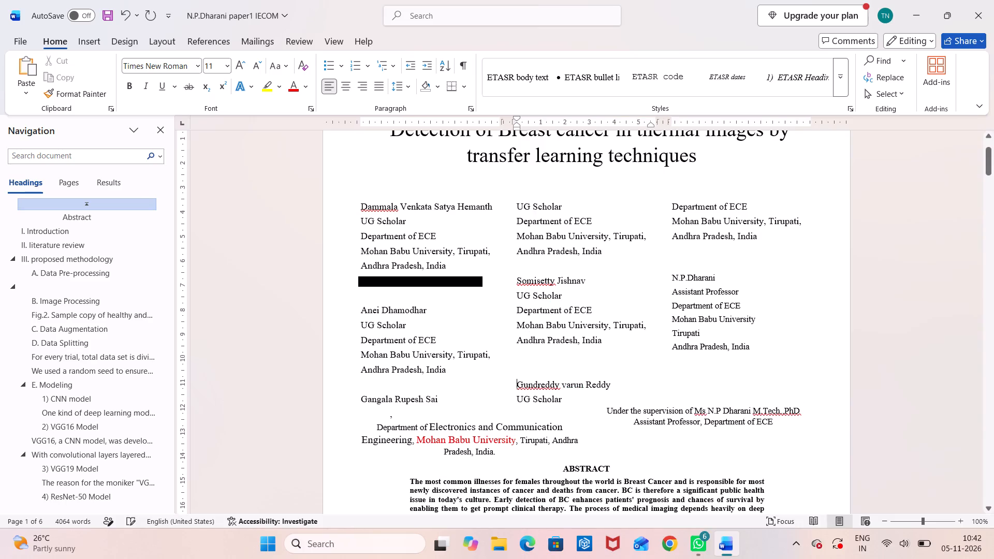
pyautogui.press('Return')
pyautogui.press('Return')
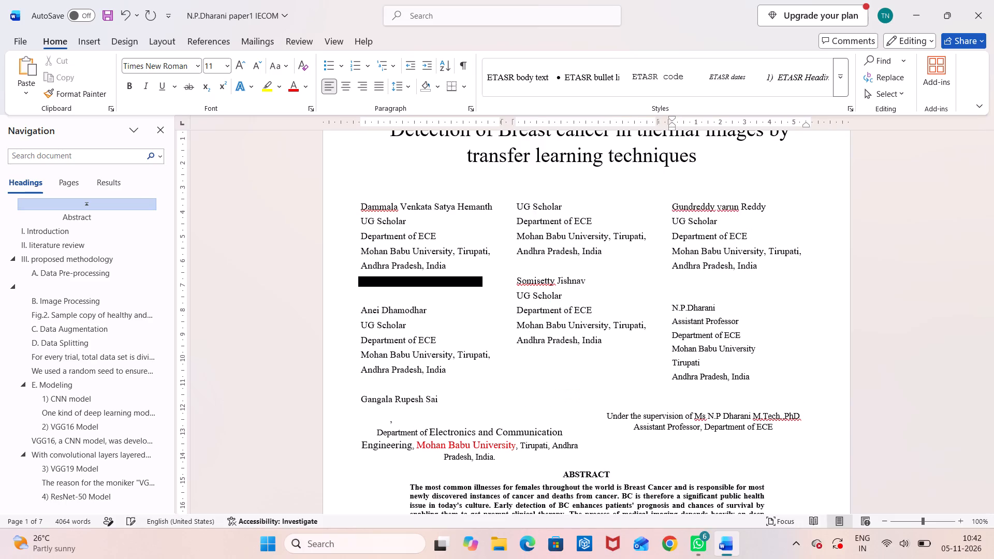
pyautogui.hotkey('ctrl', 's')
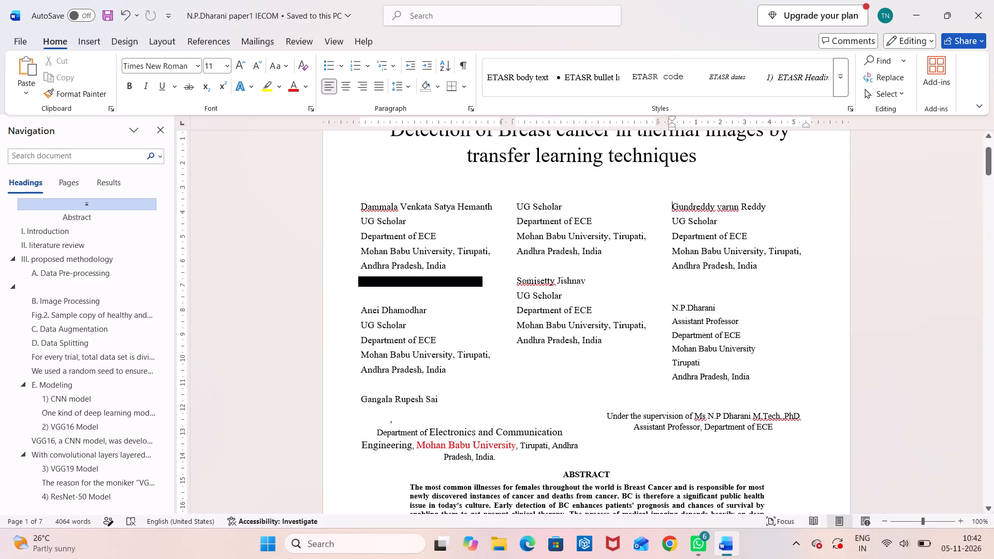
# Insert two blank lines before the second author's name to push it to the top of the second column, and save the document.
pyautogui.click(360, 399)
pyautogui.press('Return')
pyautogui.press('Return')
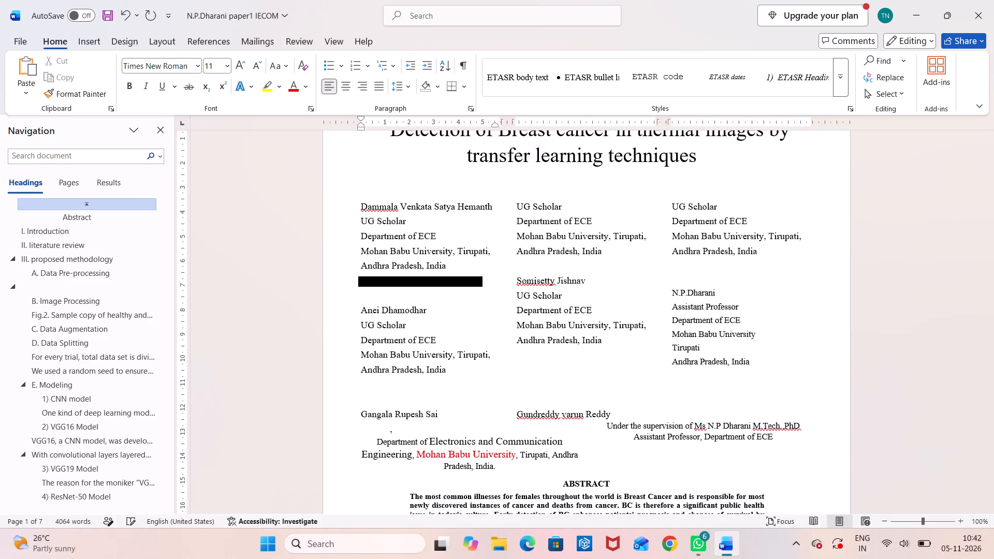
pyautogui.hotkey('ctrl', 's')
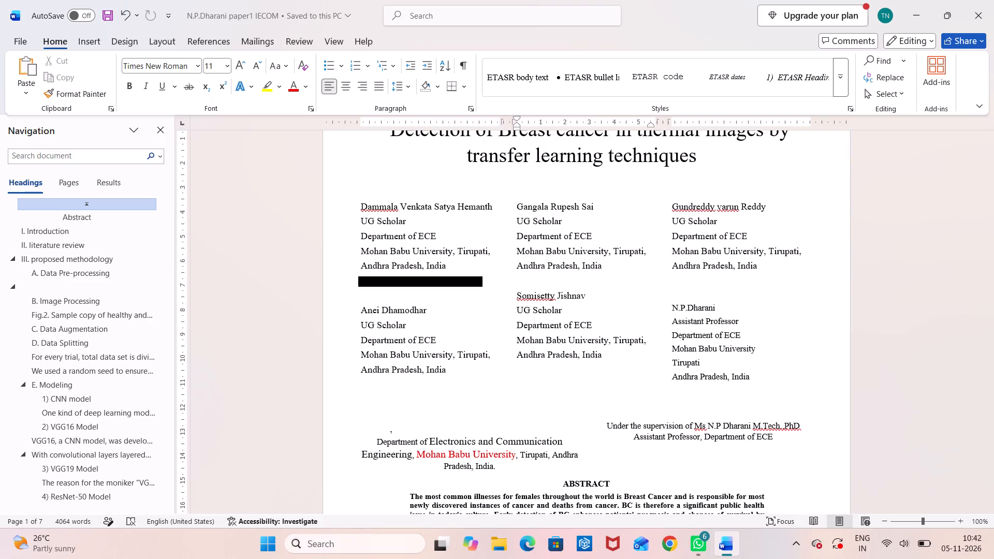
# Remove one blank line above the supervisor's name in the third column and save the document.
pyautogui.click(671, 303)
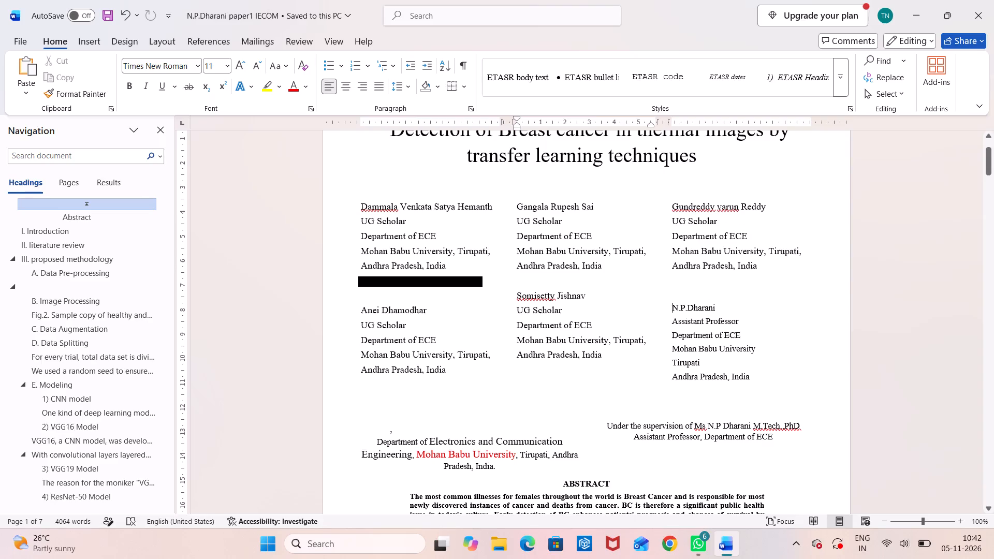
pyautogui.press('BackSpace')
pyautogui.hotkey('ctrl', 's')
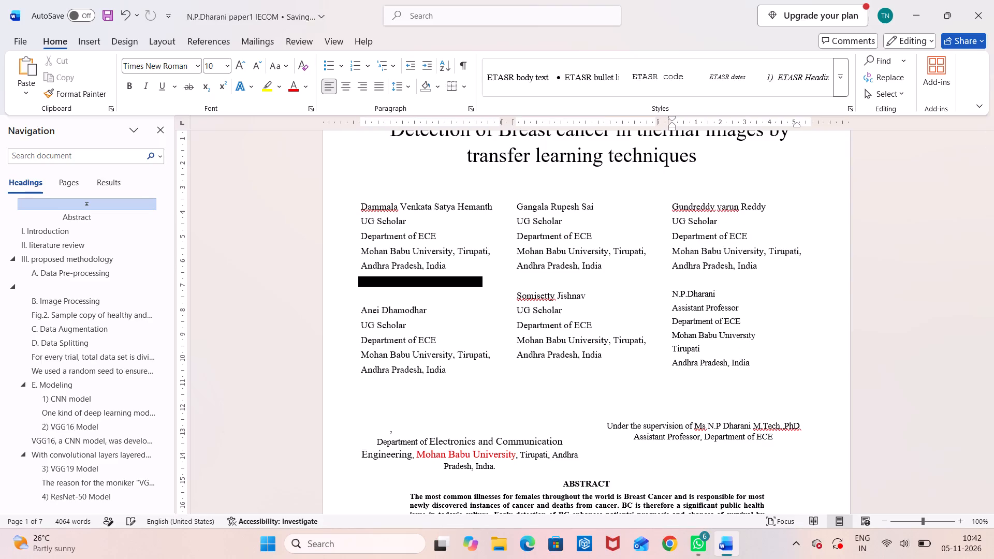
# Insert a blank line above the fifth author's name to align it with the fourth author's block, and save the document.
pyautogui.click(517, 292)
pyautogui.press('Return')
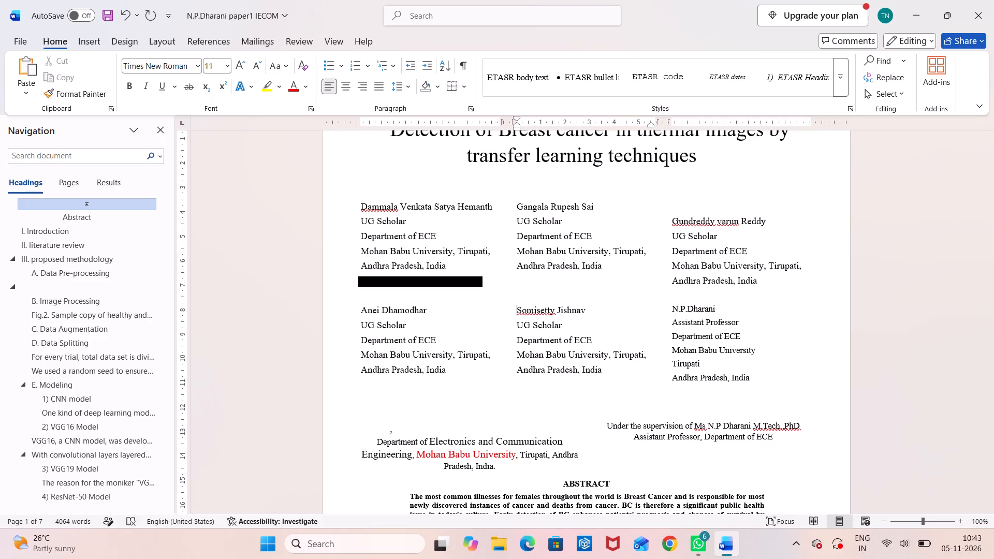
pyautogui.hotkey('ctrl', 's')
# Delete the empty line above the third author's name at the top of the third column and save the document.
pyautogui.click(671, 198)
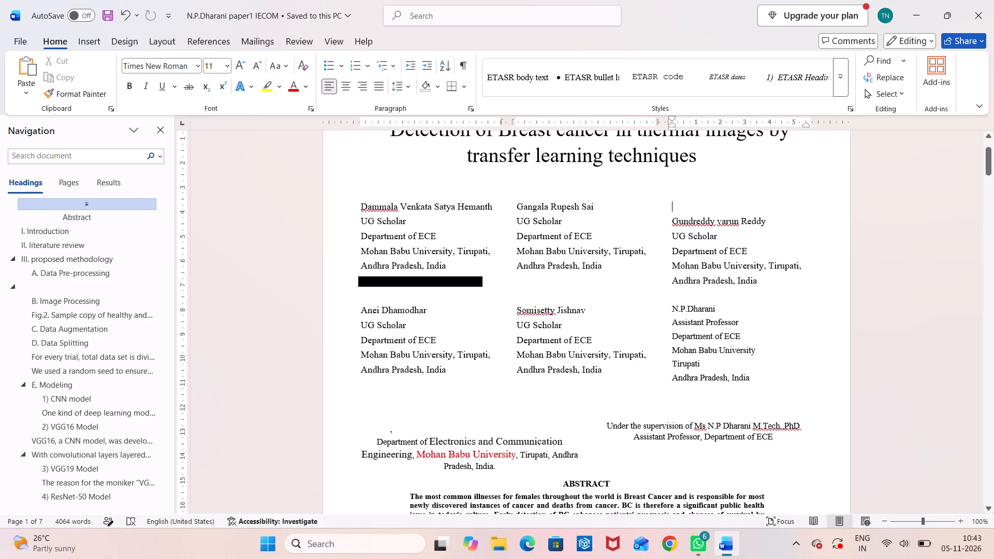
pyautogui.press('Delete')
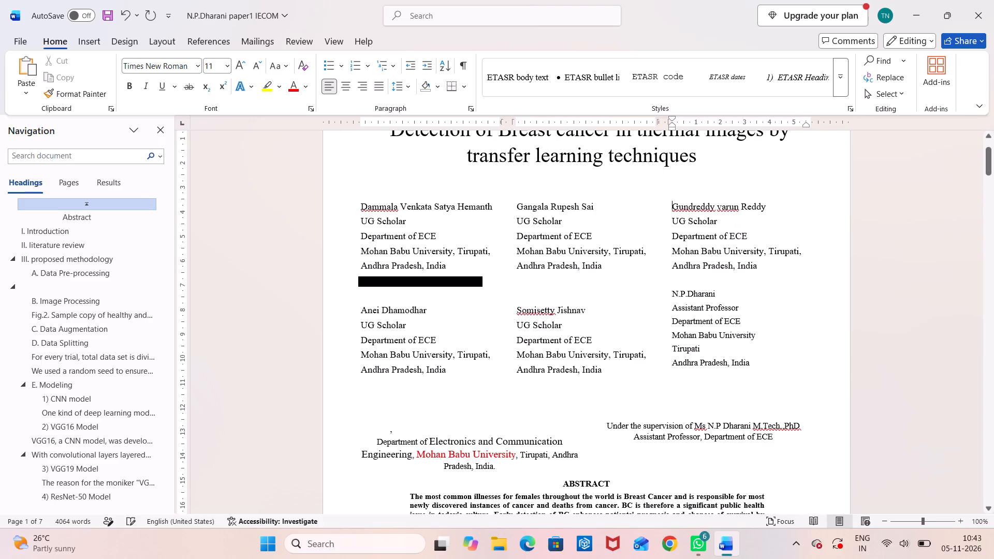
pyautogui.hotkey('ctrl', 's')
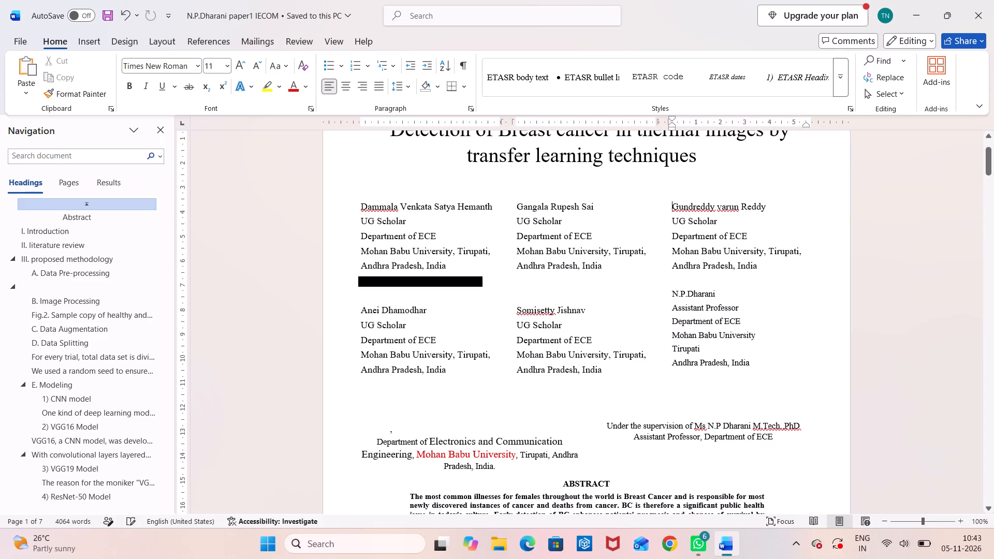
# Join the supervisor's university and city lines into one line reading "Mohan Babu University, Tirupati".
pyautogui.click(753, 334)
pyautogui.press(',')
pyautogui.press('Delete')
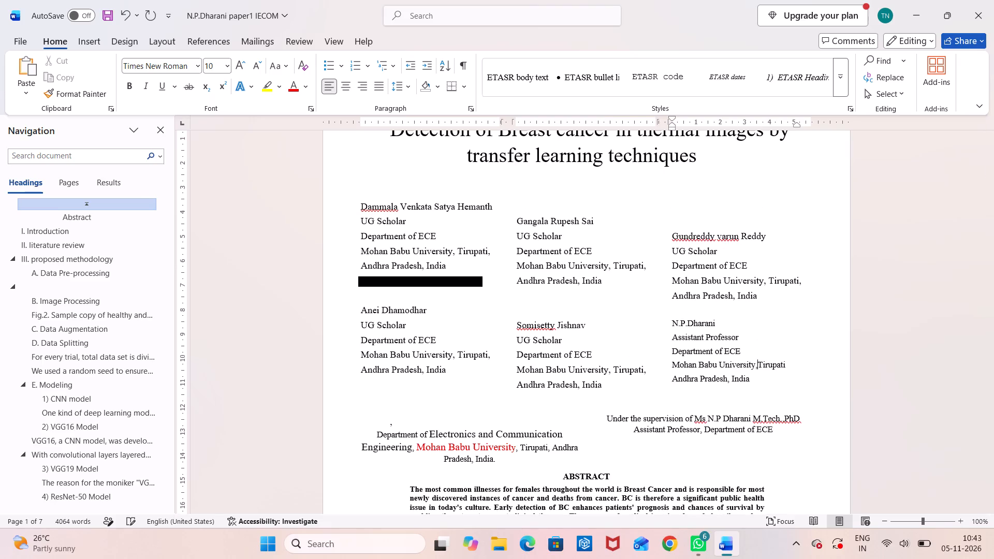
pyautogui.press('space')
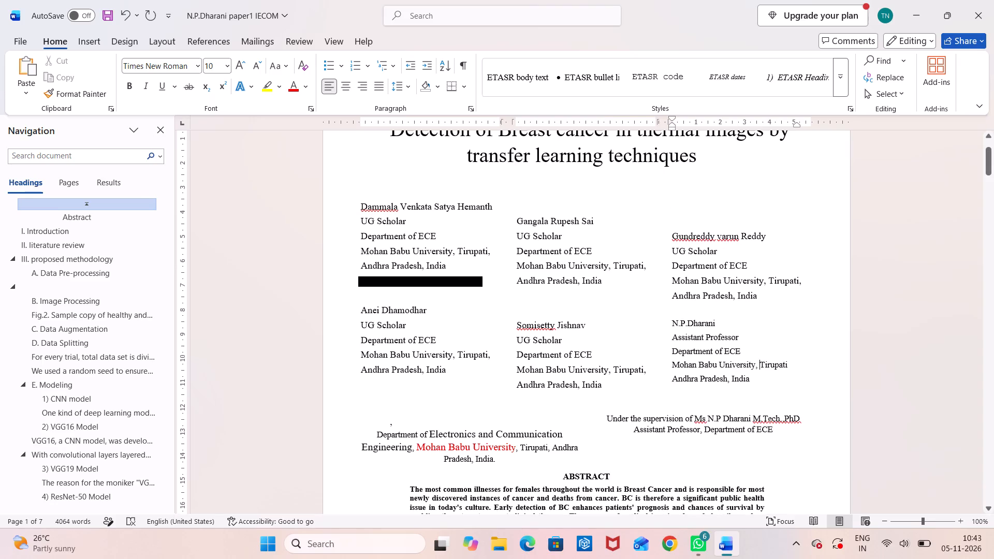
# Place the insertion point at the end of the supervisor's "Andhra Pradesh, India" line.
pyautogui.click(686, 393)
pyautogui.click(750, 378)
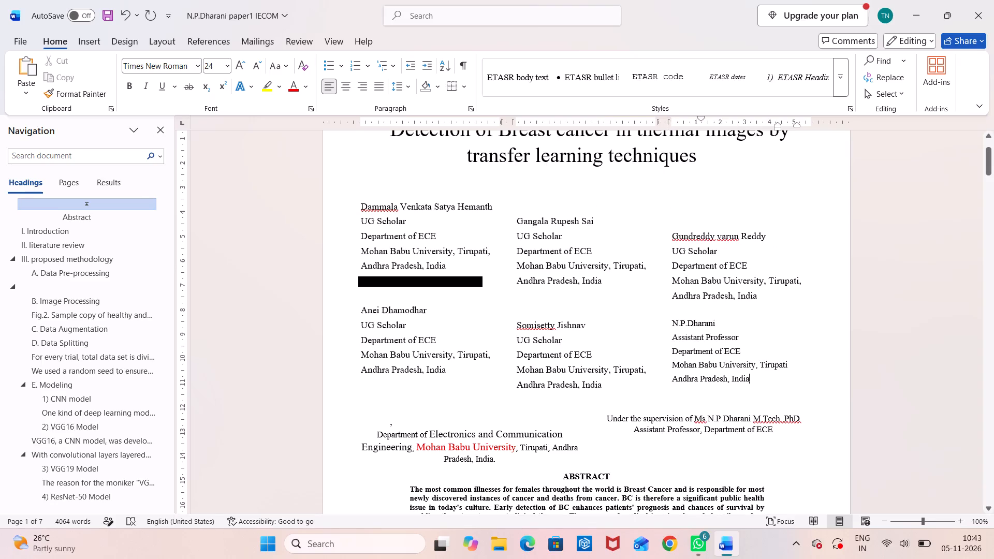
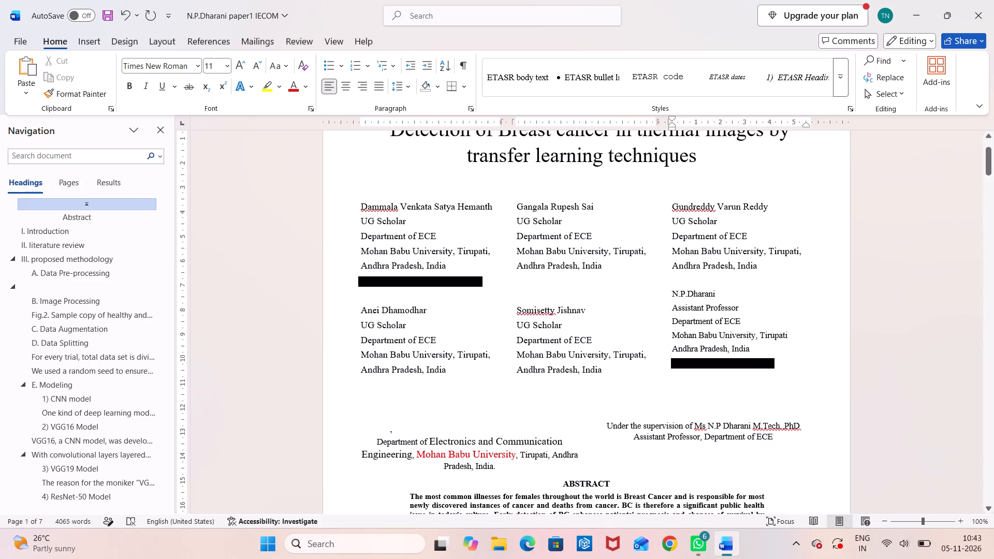
# Replace the periods after the two initials in the supervisor's name with spaces in the third-column author block.
pyautogui.click(680, 296)
pyautogui.press('BackSpace')
pyautogui.press('space')
pyautogui.press('Right')
pyautogui.press('Right')
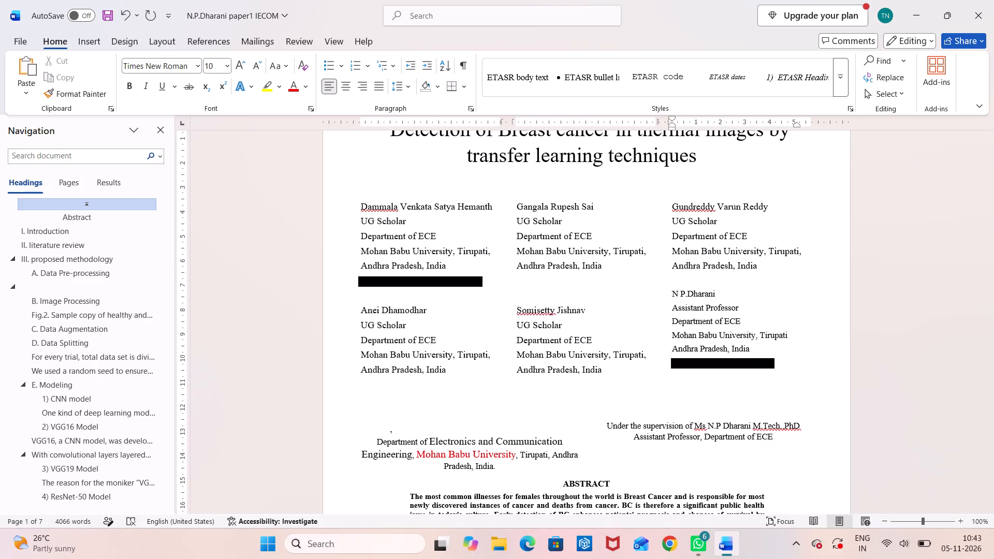
pyautogui.press('BackSpace')
pyautogui.press('space')
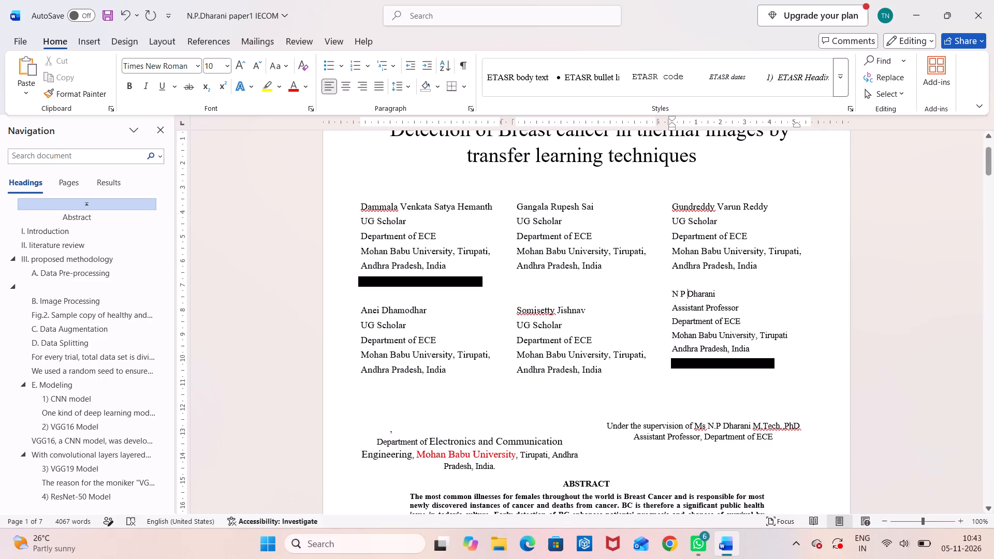
# Insert a blank line above the supervisor's name to lower that block beside the fourth and fifth authors, and save the document.
pyautogui.click(671, 294)
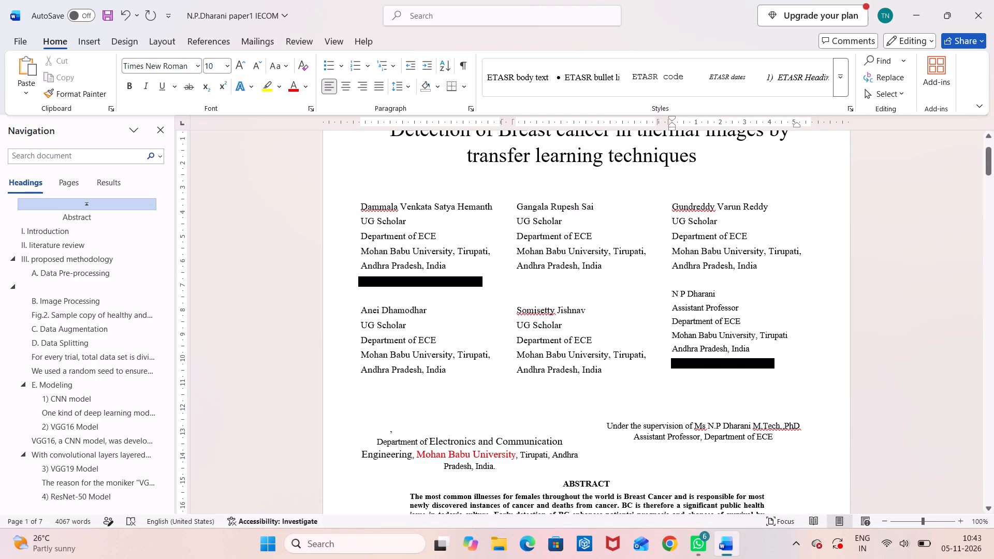
pyautogui.press('Return')
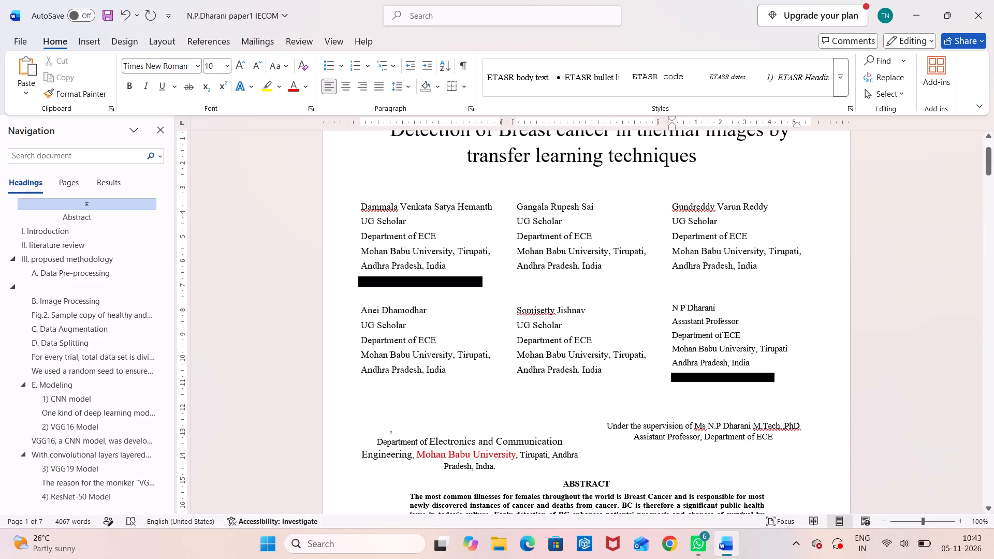
pyautogui.click(558, 281)
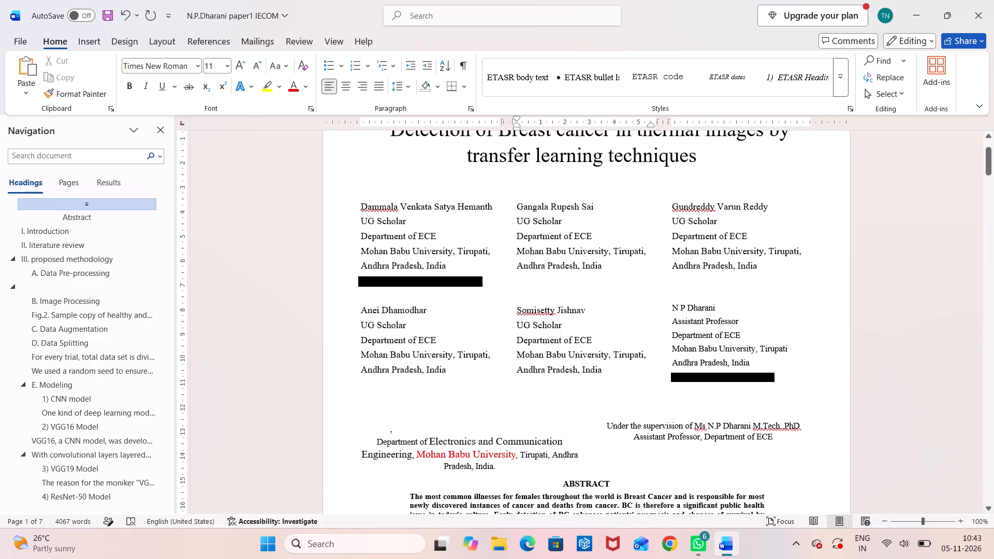
pyautogui.hotkey('ctrl', 's')
pyautogui.click(660, 283)
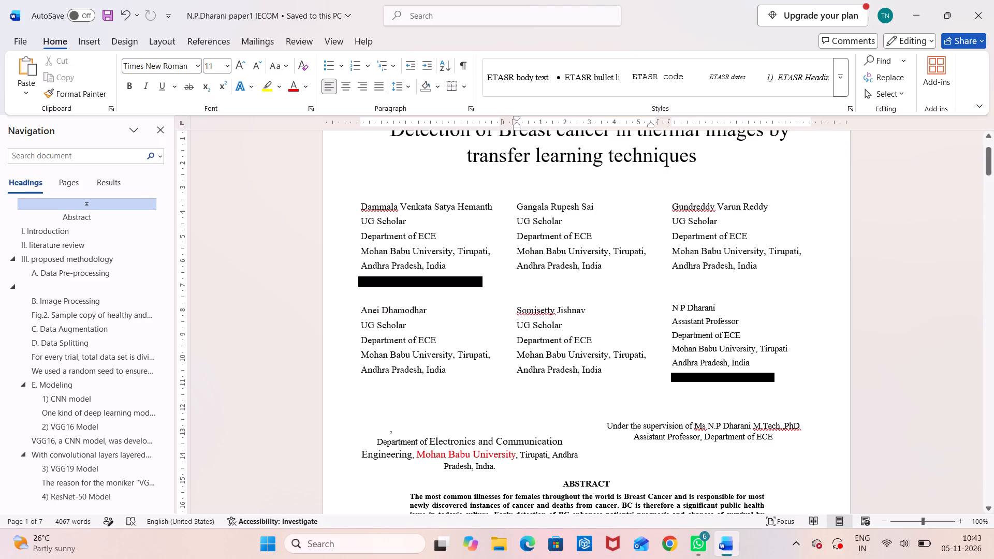
pyautogui.click(680, 281)
pyautogui.hotkey('ctrl', 's')
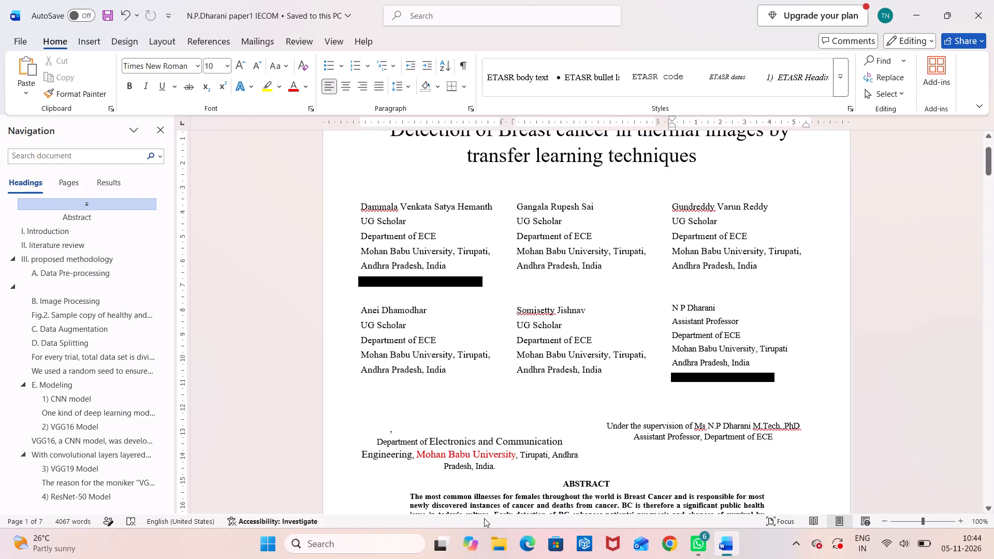
# Delete the two-line "Under the supervision of" and "Assistant Professor, Department of ECE" text above the abstract.
pyautogui.moveTo(384, 427); pyautogui.dragTo(669, 444)
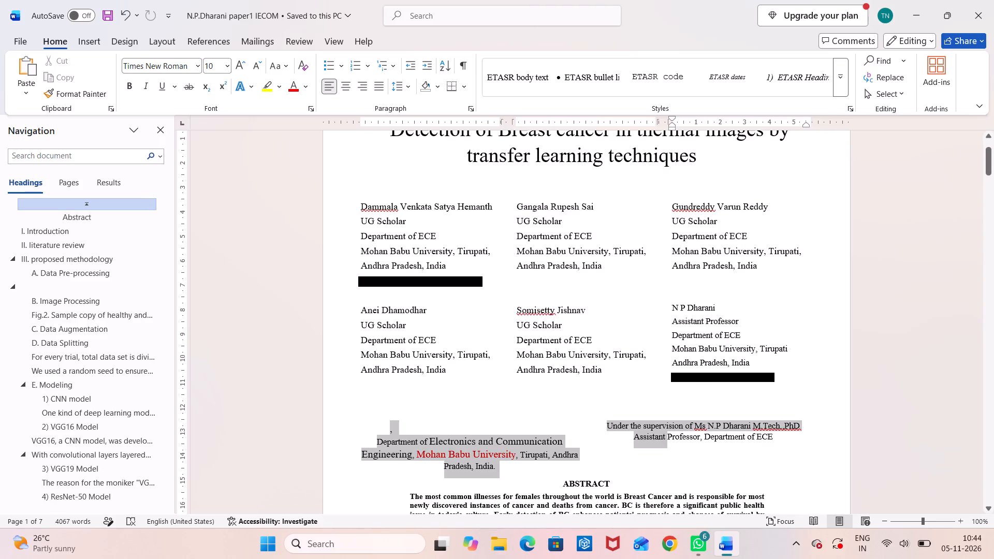
pyautogui.moveTo(669, 444); pyautogui.dragTo(691, 451)
pyautogui.click(642, 435)
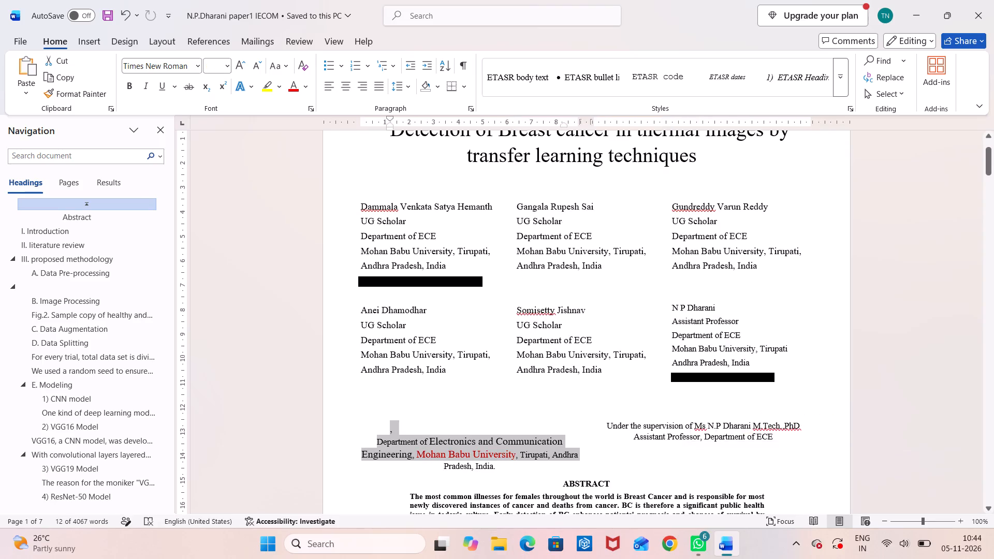
pyautogui.moveTo(610, 424); pyautogui.dragTo(647, 444)
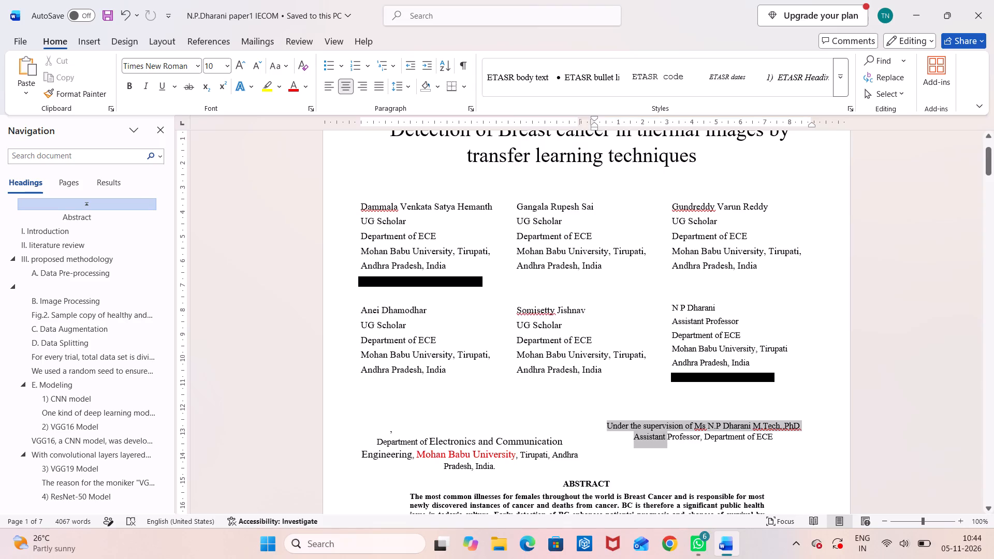
pyautogui.moveTo(647, 444); pyautogui.dragTo(779, 440)
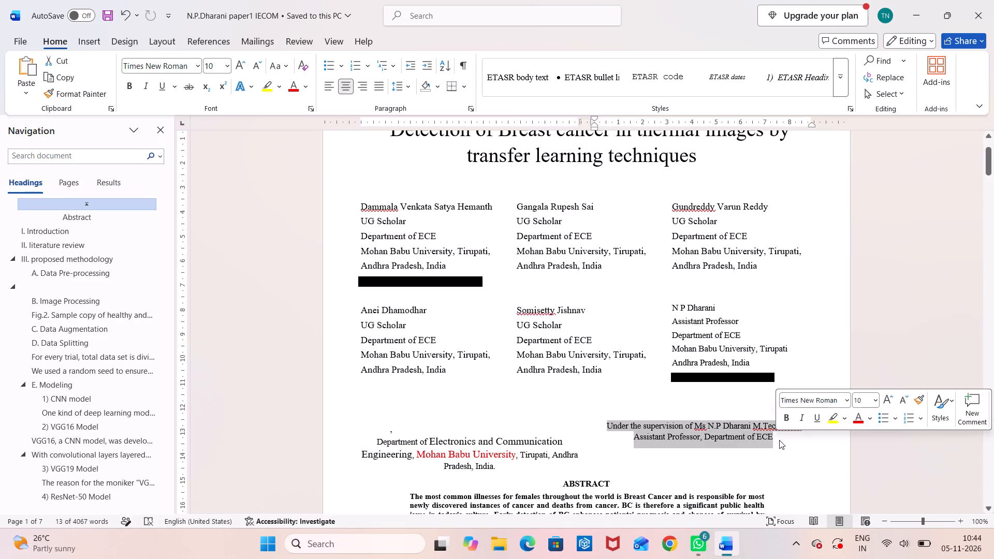
pyautogui.press('Delete')
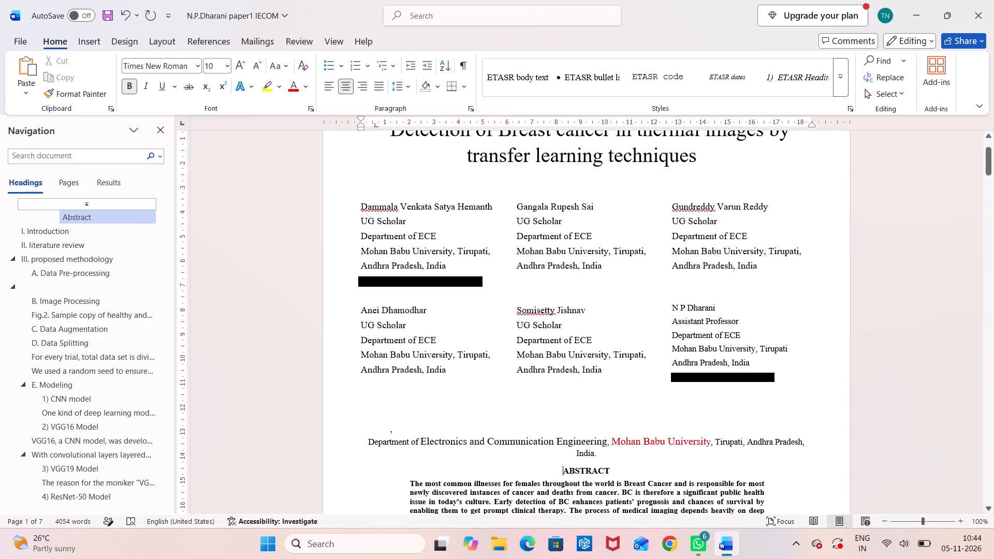
# Delete the old "Department of Electronics and Communication Engineering, Mohan Babu University" affiliation paragraph above the abstract and save the document.
pyautogui.moveTo(366, 445); pyautogui.dragTo(757, 439)
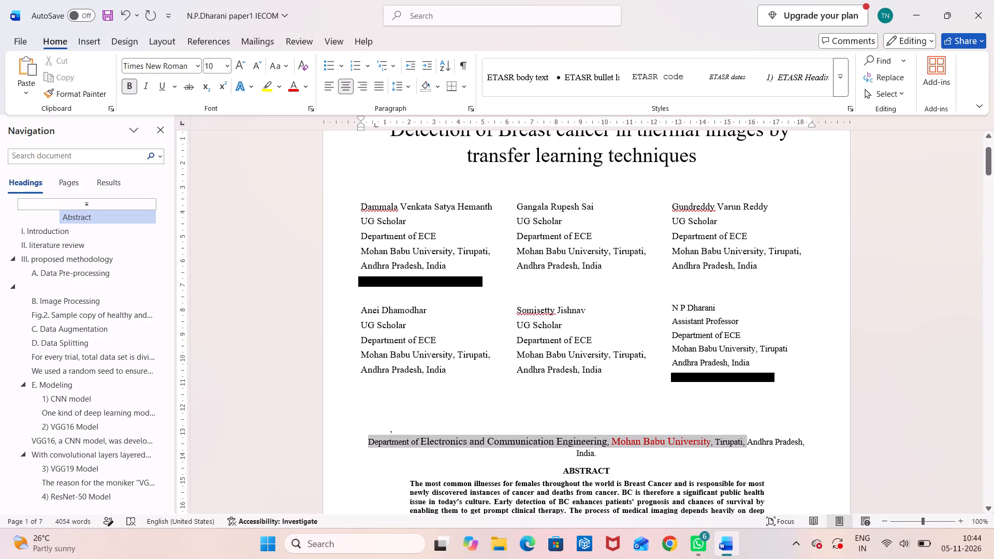
pyautogui.moveTo(757, 439); pyautogui.dragTo(801, 439)
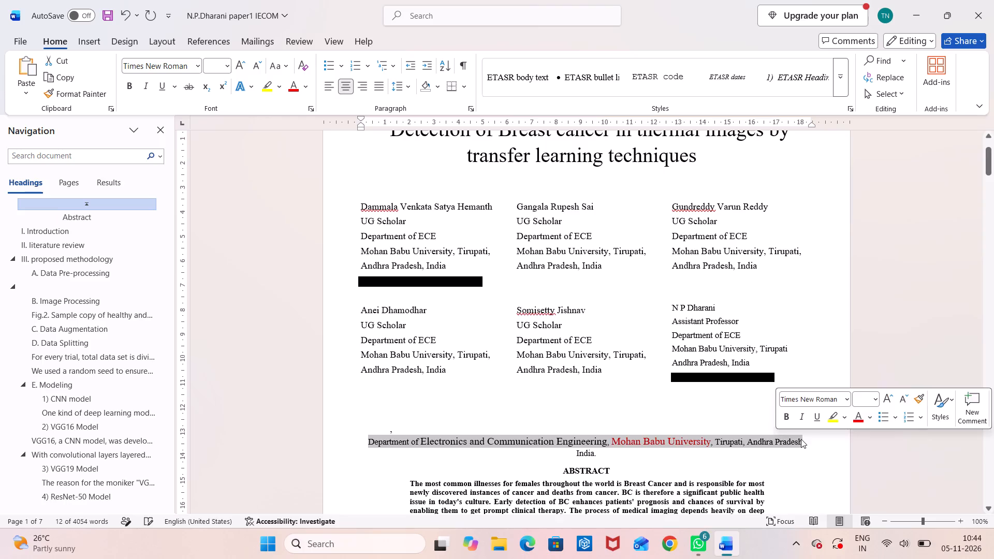
pyautogui.press('Delete')
pyautogui.press('Delete')
pyautogui.press('Delete')
pyautogui.press('Delete')
pyautogui.press('Delete')
pyautogui.press('Delete')
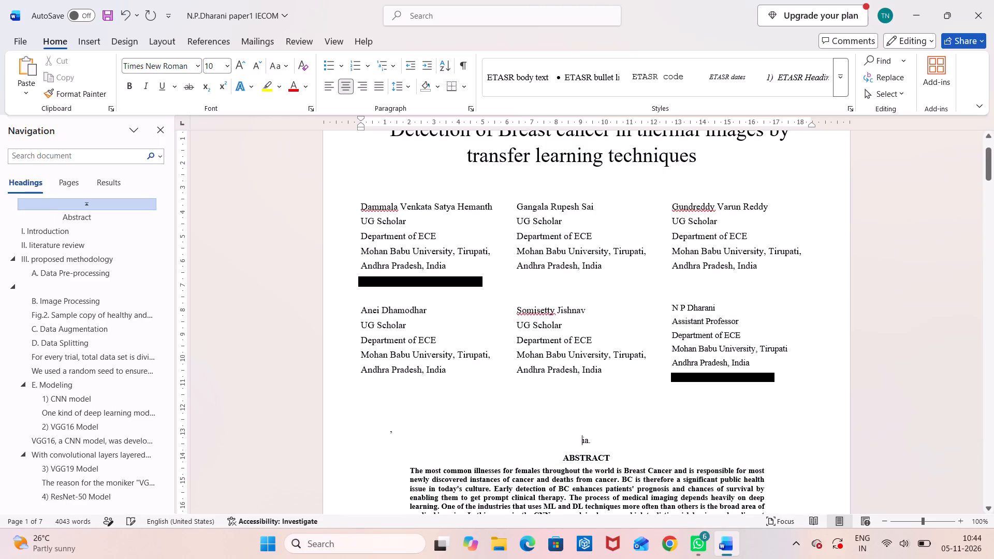
pyautogui.press('Delete')
pyautogui.press('Delete')
pyautogui.press('Delete')
pyautogui.press('Delete')
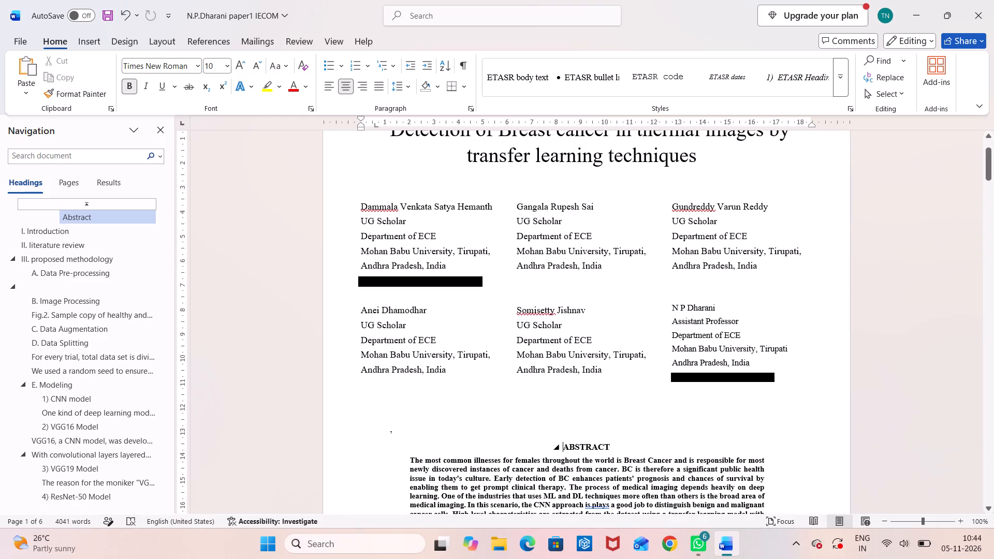
pyautogui.hotkey('ctrl', 's')
# Remove the centring from the ABSTRACT heading, add a colon after it, and save the document.
pyautogui.scroll(-1, 812, 394)
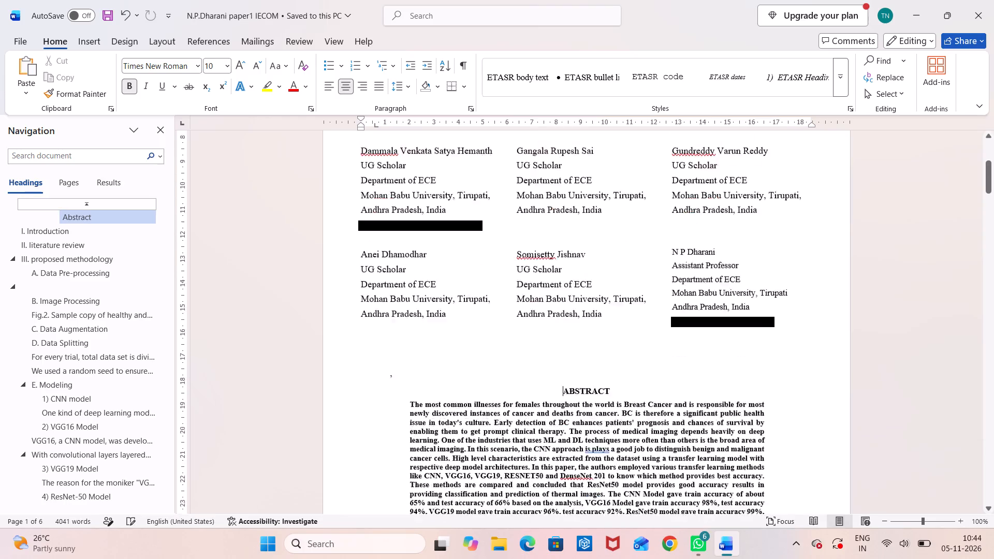
pyautogui.scroll(-1, 812, 394)
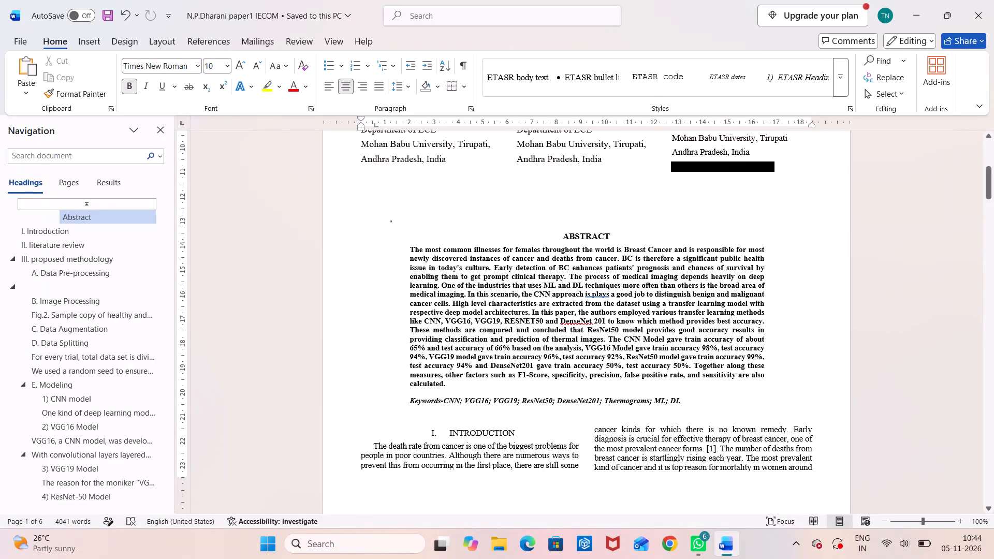
pyautogui.press('BackSpace')
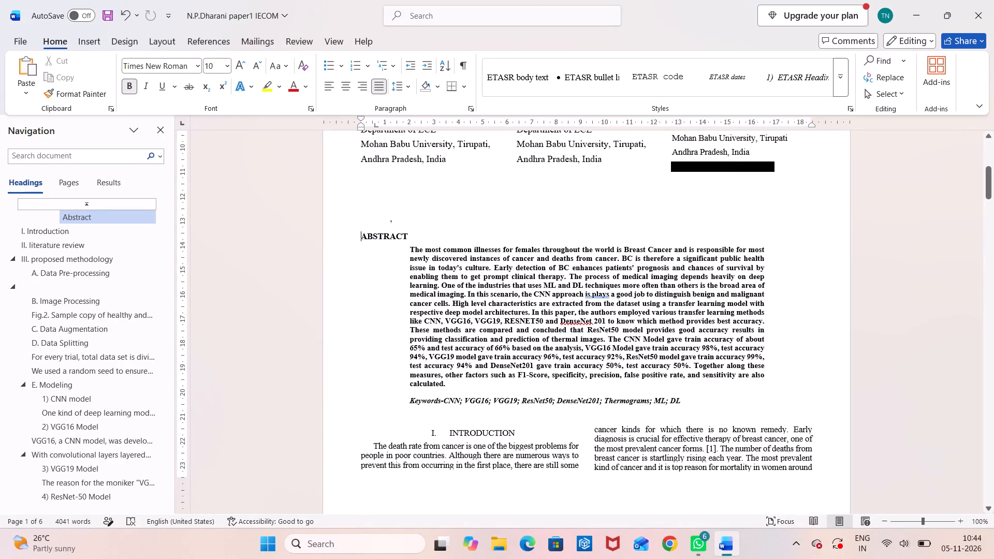
pyautogui.hotkey('ctrl', 's')
pyautogui.click(410, 238)
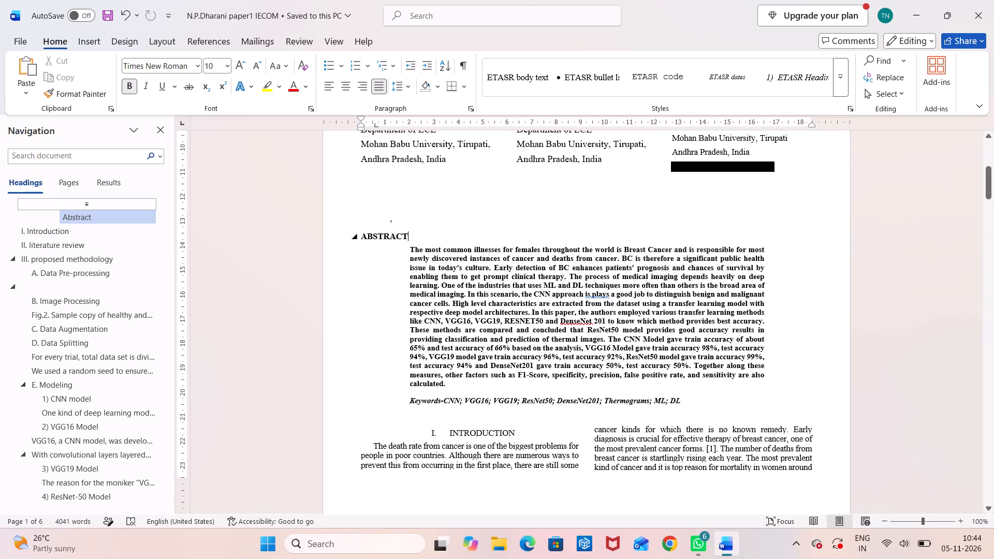
pyautogui.hotkey('shift', ':')
pyautogui.hotkey('ctrl', 's')
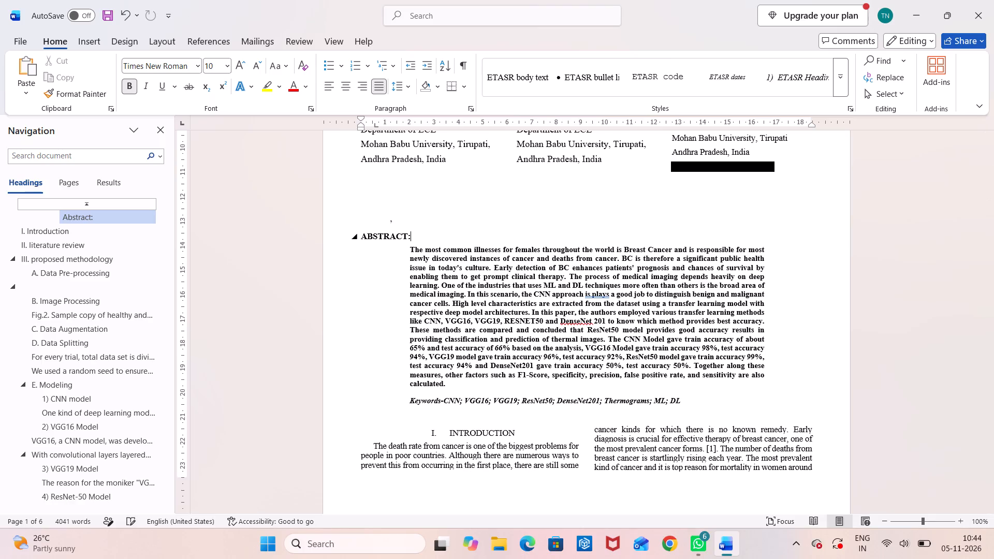
# Remove the abstract paragraph's indents and join it onto the "ABSTRACT:" heading line, separated by a space.
pyautogui.click(410, 251)
pyautogui.press('BackSpace')
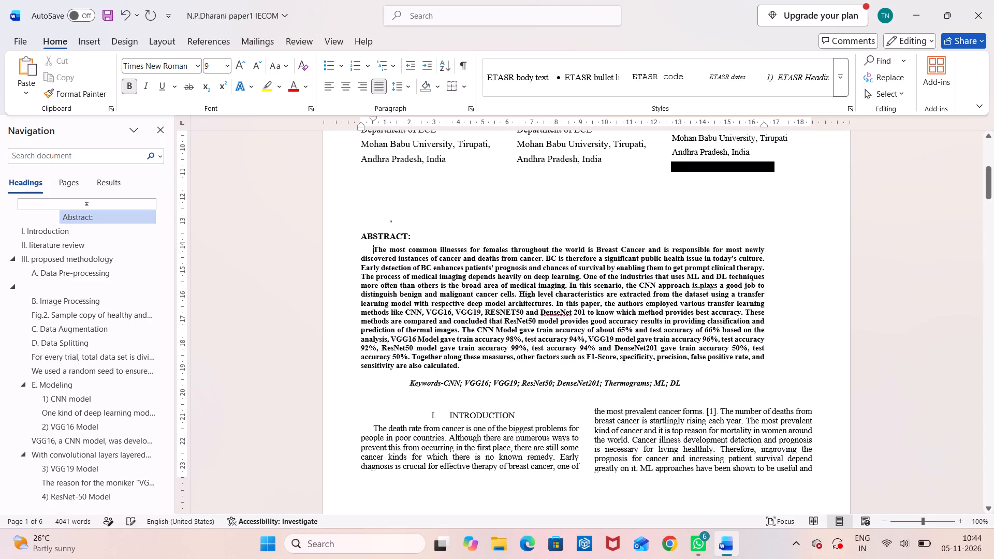
pyautogui.press('BackSpace')
pyautogui.press('BackSpace')
pyautogui.press('space')
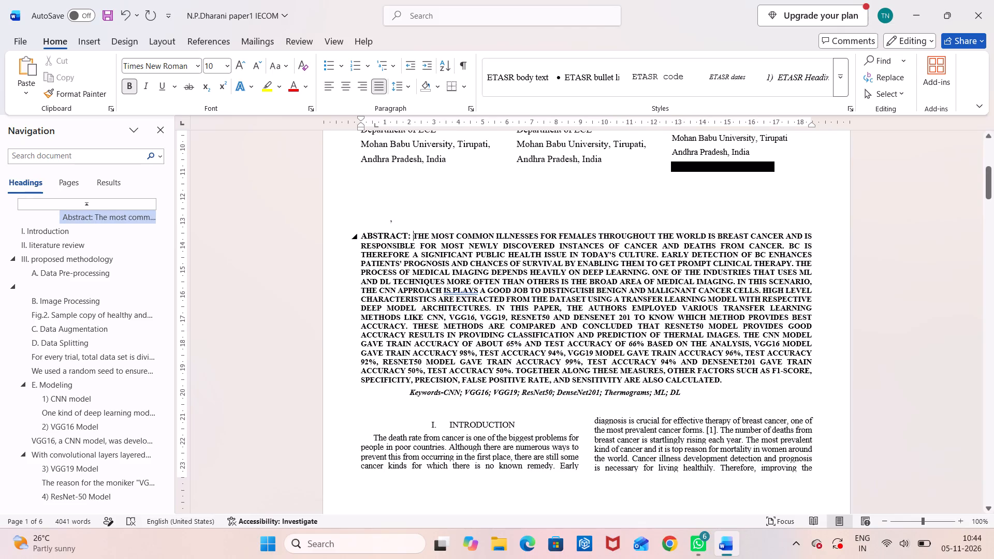
# Change the abstract text after the "ABSTRACT:" label to sentence case and remove its bold formatting.
pyautogui.moveTo(415, 238); pyautogui.dragTo(724, 379)
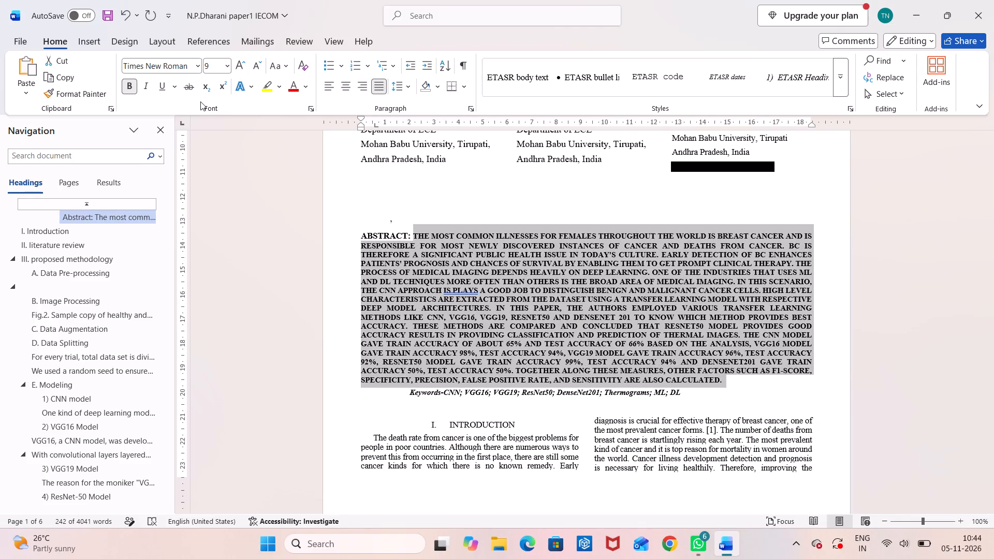
pyautogui.scroll(-3, 631, 343)
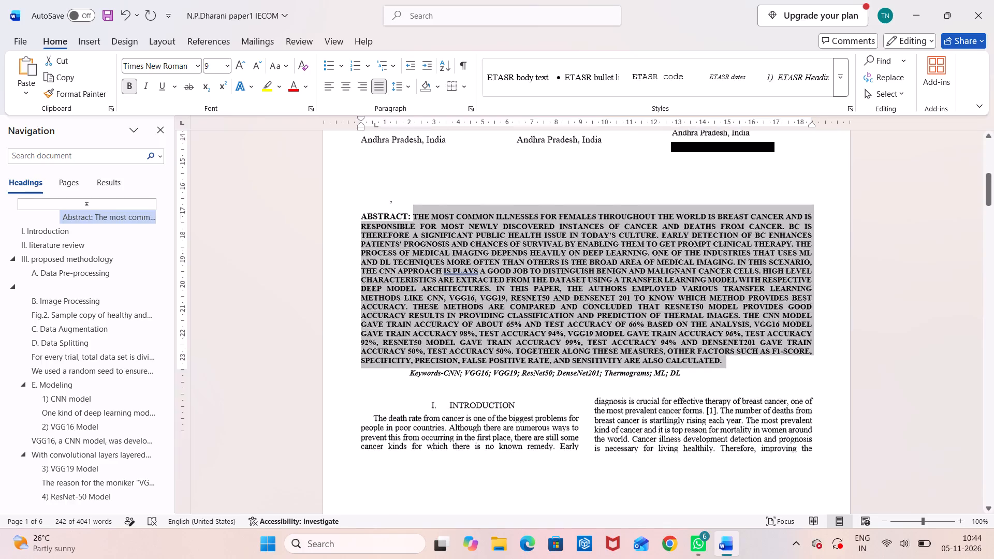
pyautogui.scroll(-4, 631, 343)
pyautogui.scroll(7, 631, 343)
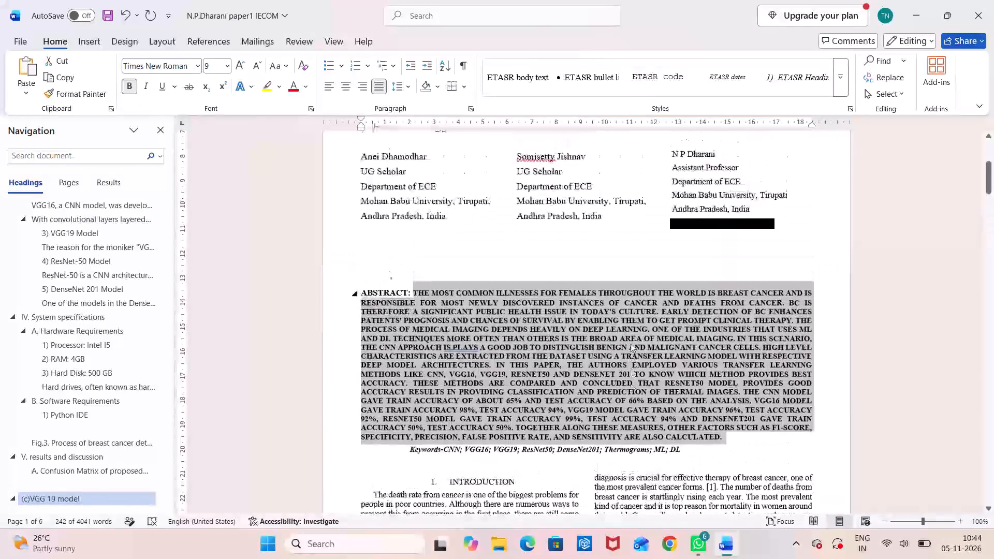
pyautogui.scroll(1, 631, 343)
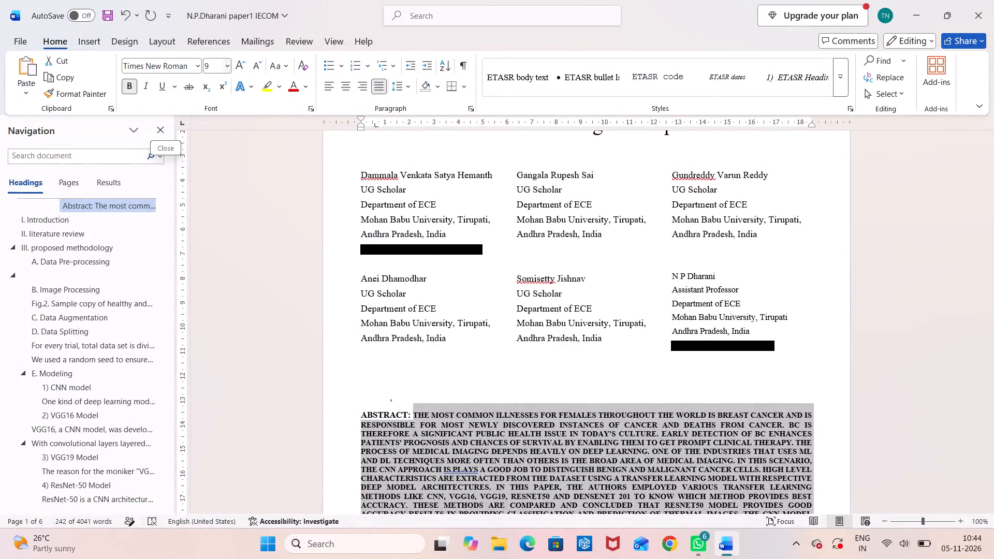
pyautogui.click(282, 64)
pyautogui.click(290, 88)
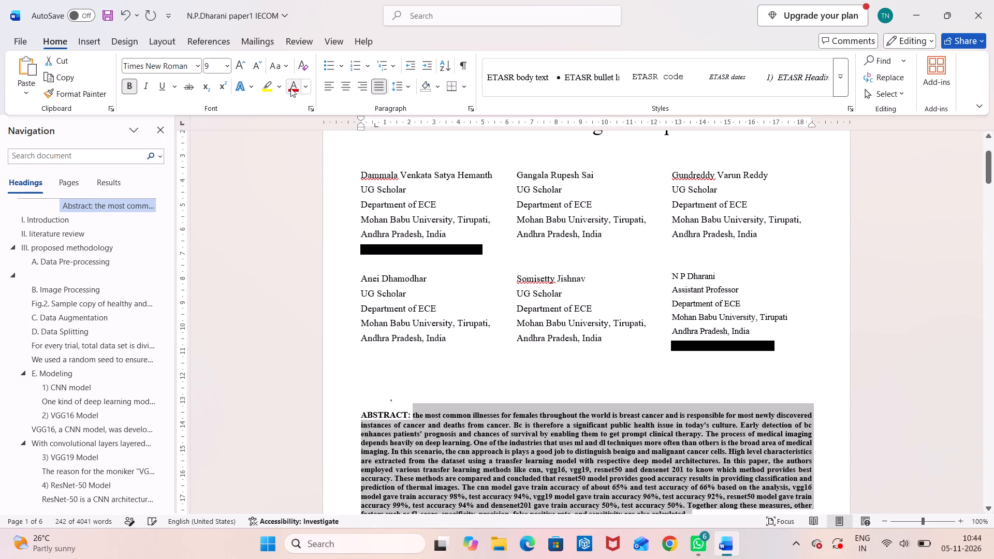
pyautogui.click(131, 87)
# Capitalise the first word of the abstract text as "The".
pyautogui.scroll(-1, 529, 295)
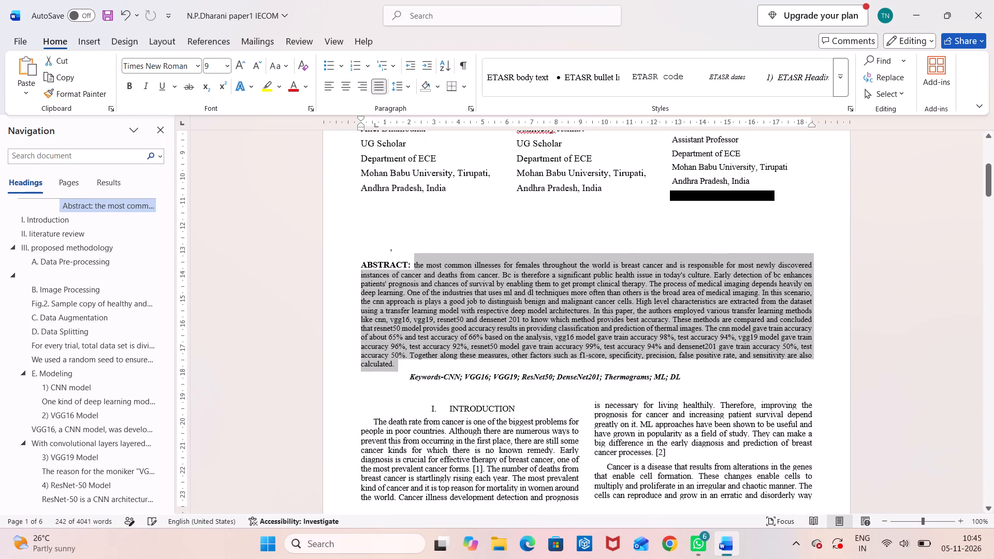
pyautogui.click(418, 266)
pyautogui.press('BackSpace')
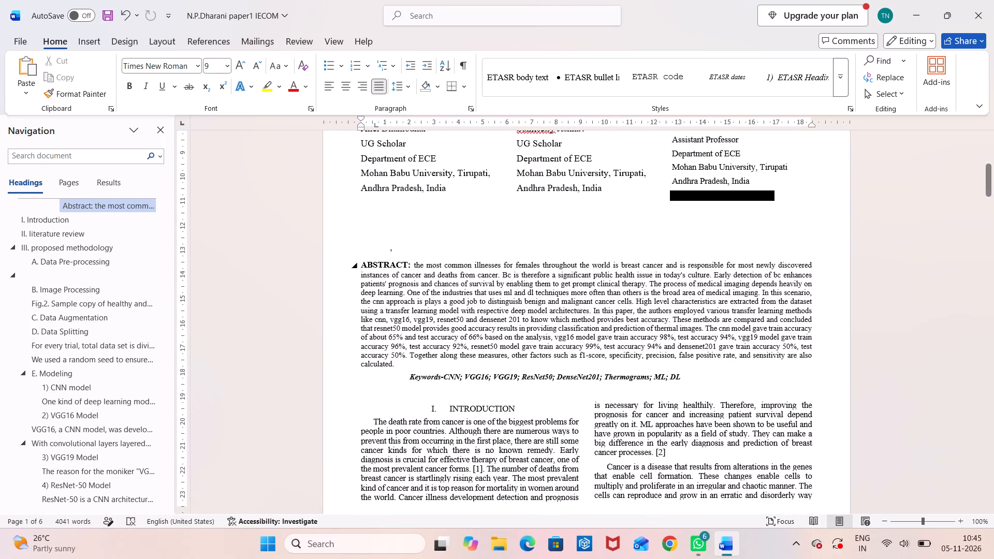
pyautogui.hotkey('shift', 't')
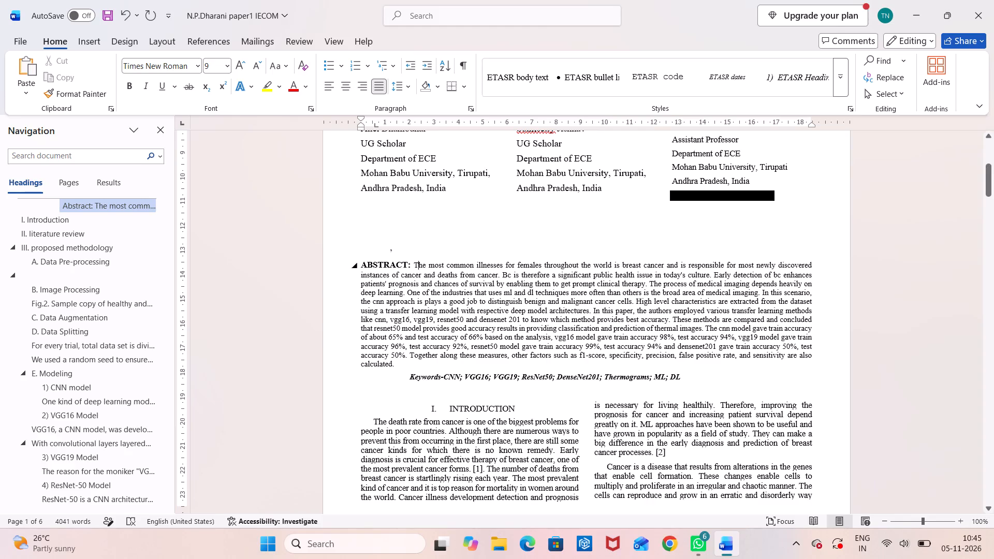
# Capitalise both occurrences of the breast cancer abbreviation in the abstract's second line as "BC".
pyautogui.click(510, 276)
pyautogui.press('BackSpace')
pyautogui.hotkey('shift', 'c')
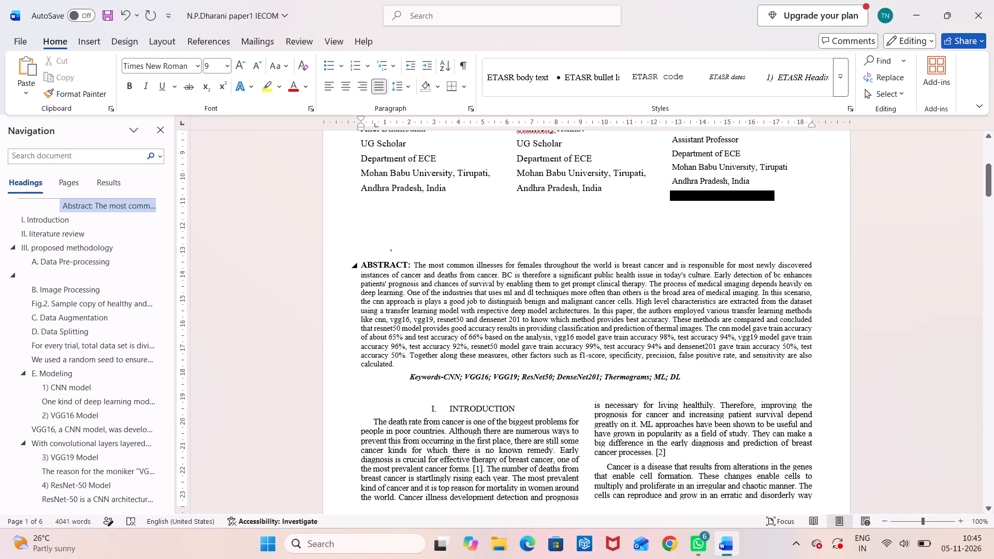
pyautogui.click(777, 275)
pyautogui.press('BackSpace')
pyautogui.press('Delete')
pyautogui.write('BC')
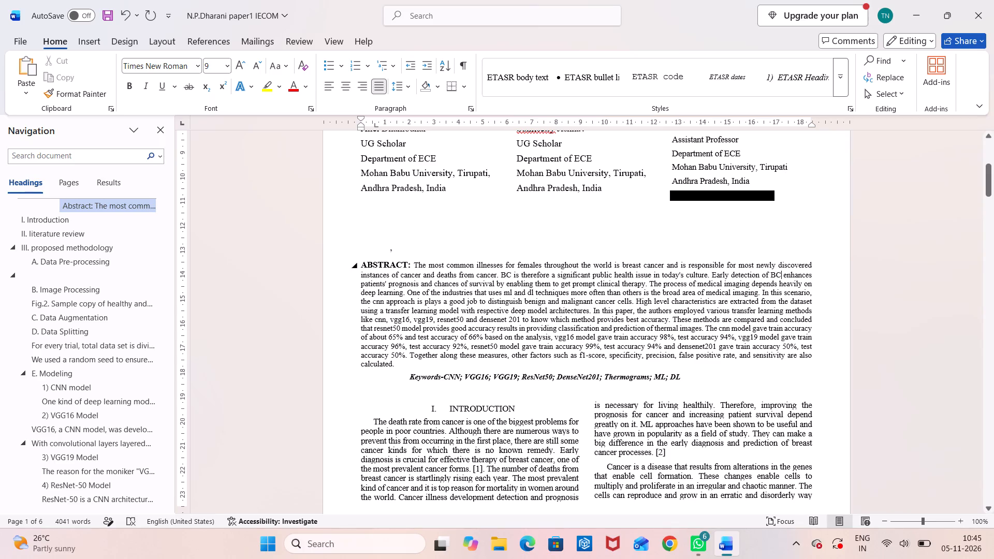
# Capitalise the network acronym before "approach" in the abstract as "CNN" and save the document.
pyautogui.click(382, 300)
pyautogui.press('BackSpace')
pyautogui.press('BackSpace')
pyautogui.press('BackSpace')
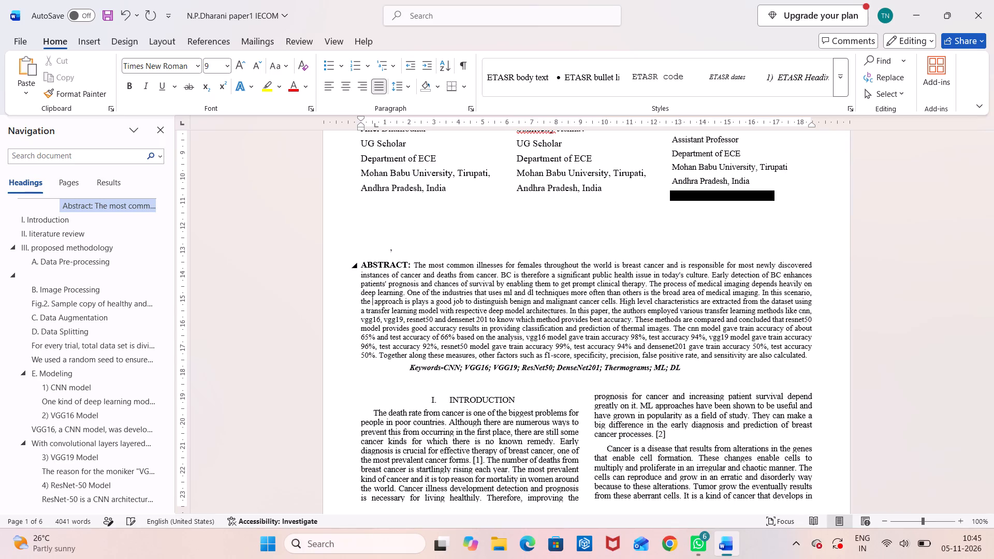
pyautogui.write('CNN')
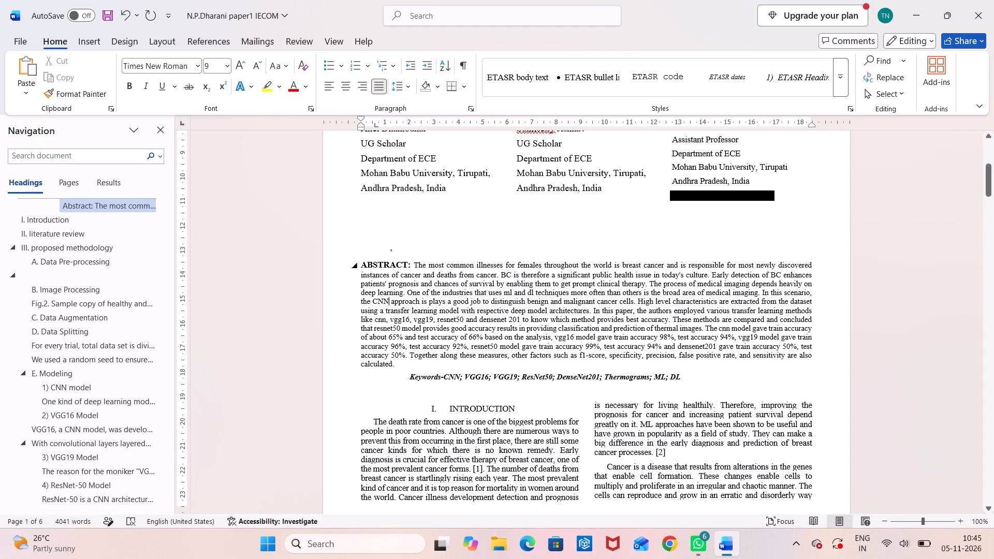
pyautogui.scroll(-1, 619, 323)
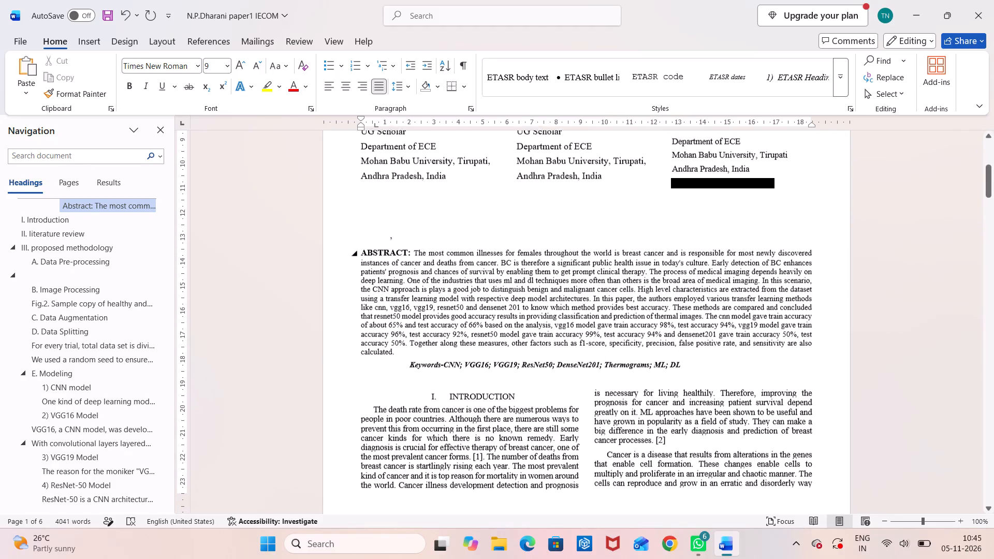
pyautogui.scroll(-1, 619, 323)
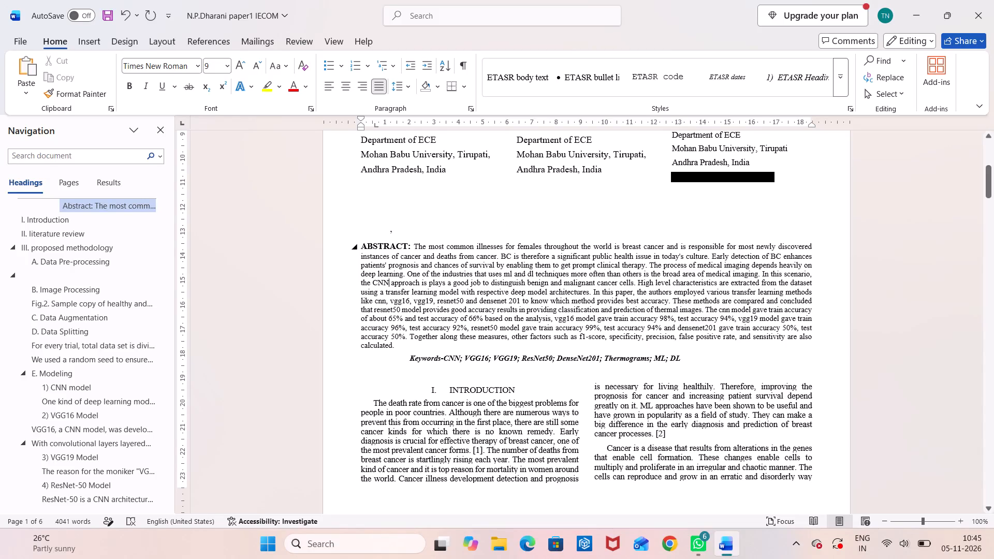
pyautogui.click(670, 293)
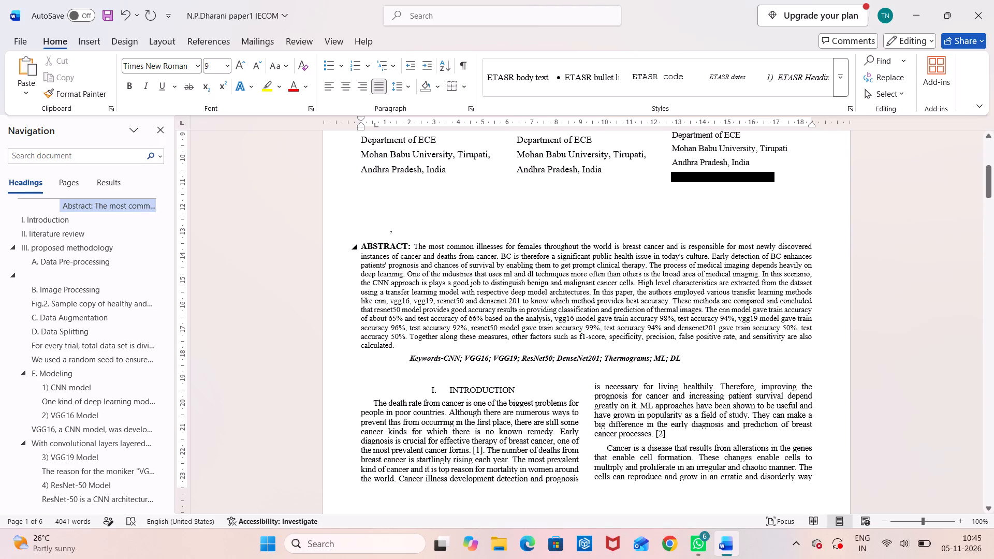
pyautogui.hotkey('ctrl', 's')
# Capitalise the acronym at the start of the abstract's model accuracy results as "CNN", before "model gave train accuracy".
pyautogui.scroll(-1, 579, 286)
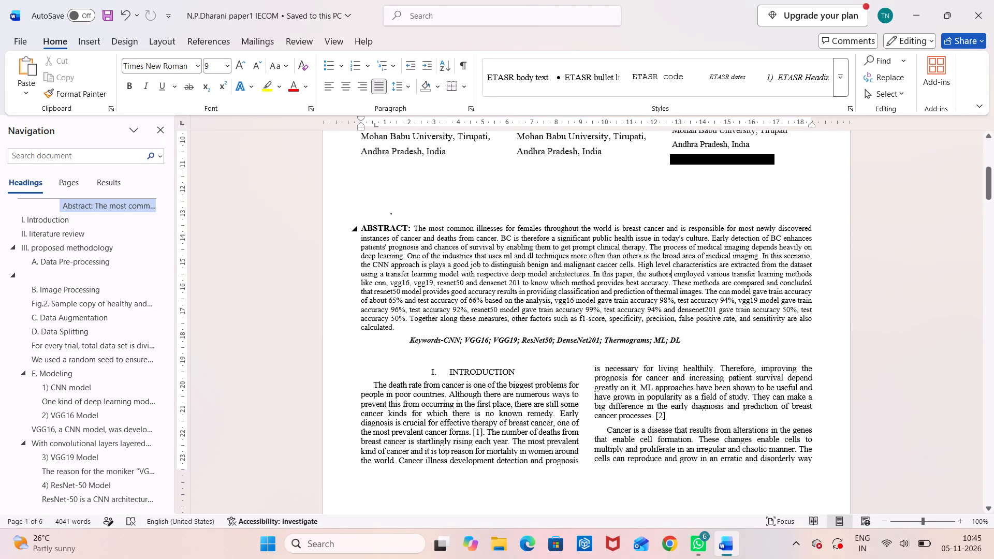
pyautogui.click(731, 291)
pyautogui.press('Left')
pyautogui.press('BackSpace')
pyautogui.press('BackSpace')
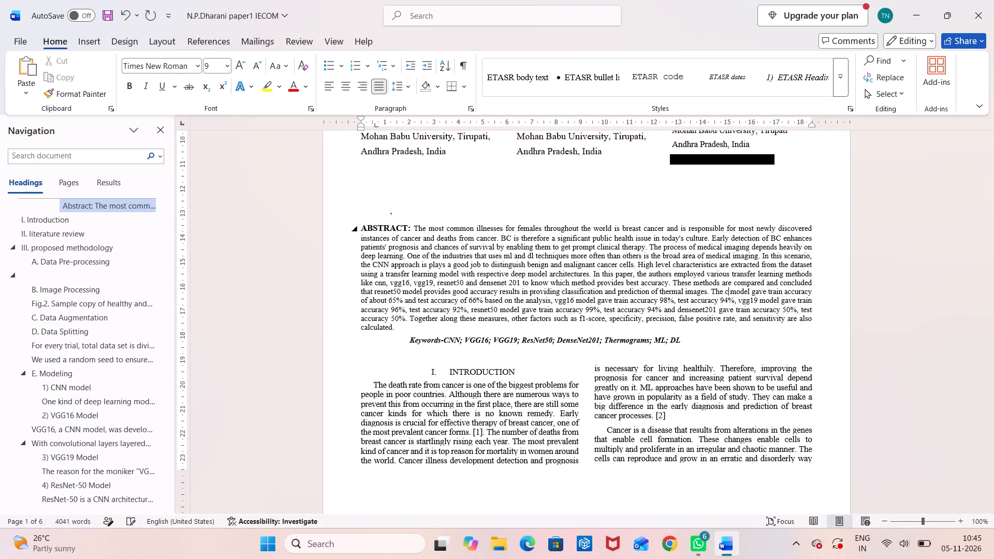
pyautogui.press('BackSpace')
pyautogui.write('CNN')
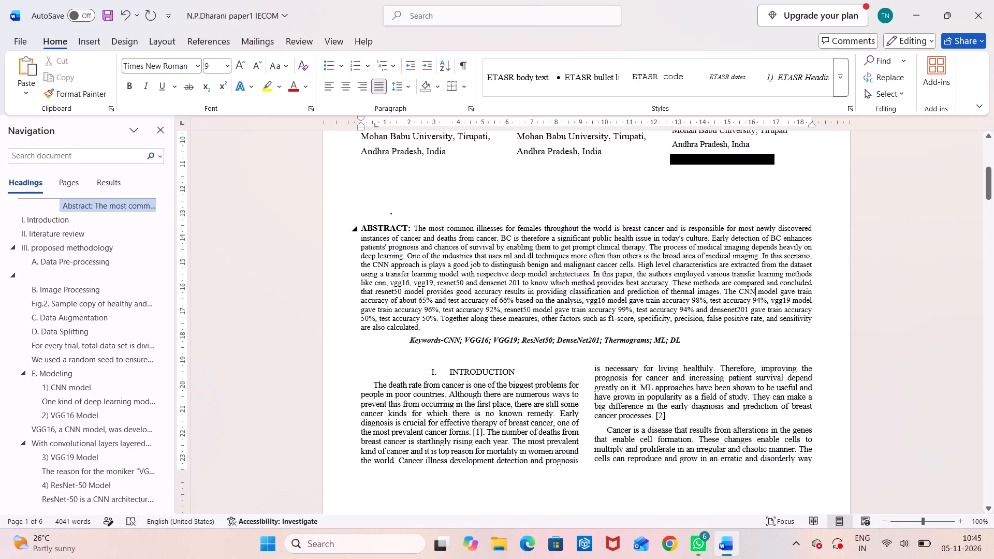
# Capitalise the two VGG model names in the abstract's accuracy results as "VGG16" and "VGG19".
pyautogui.click(597, 298)
pyautogui.press('BackSpace')
pyautogui.press('BackSpace')
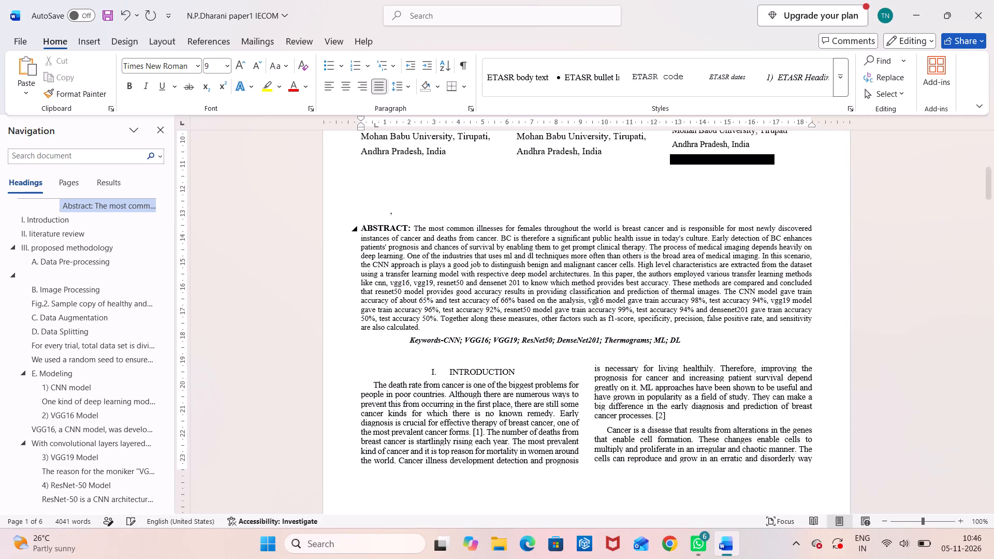
pyautogui.press('BackSpace')
pyautogui.write('VGG')
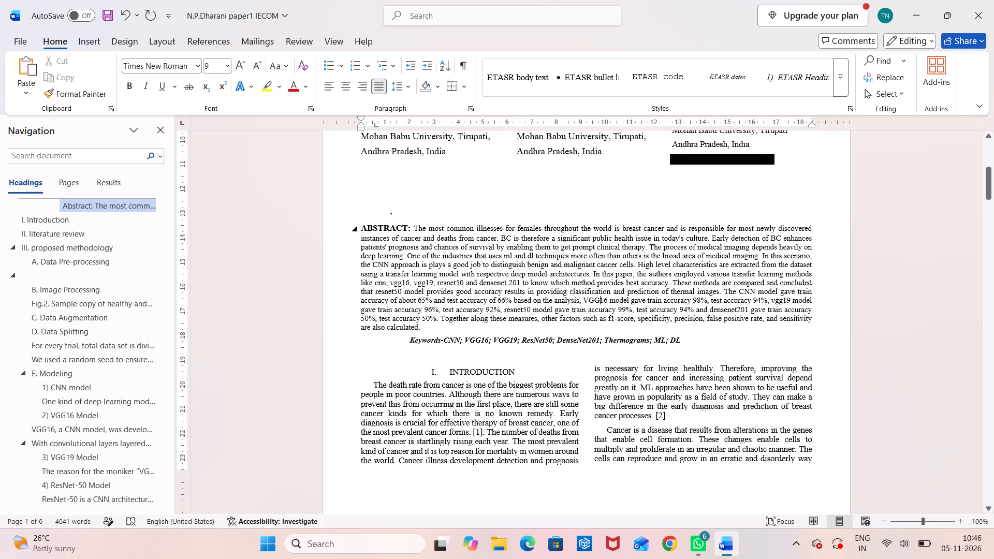
pyautogui.click(781, 300)
pyautogui.press('BackSpace')
pyautogui.press('BackSpace')
pyautogui.press('BackSpace')
pyautogui.write('VGG')
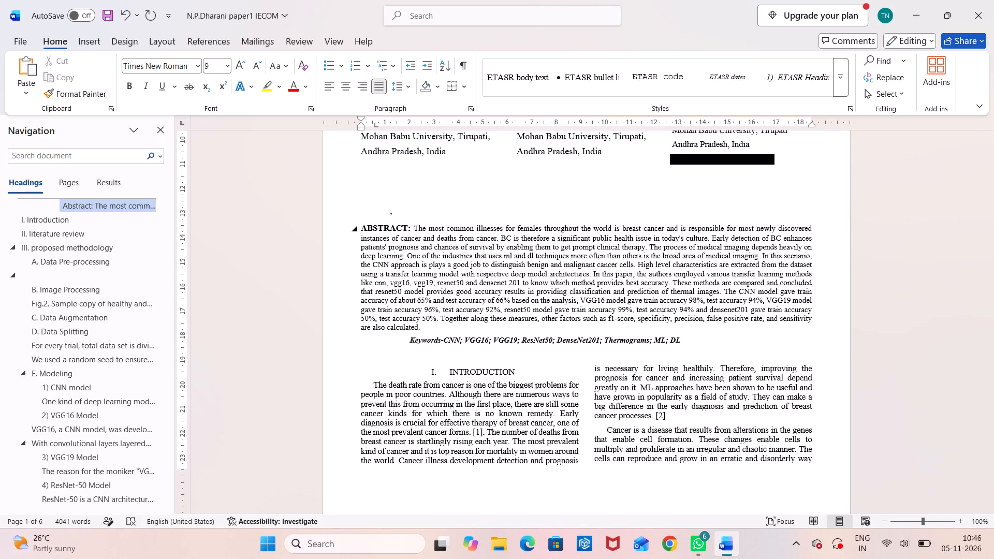
# Change the ResNet model name in the abstract's accuracy results to "RESNET50" and save the document.
pyautogui.click(525, 308)
pyautogui.press('Left')
pyautogui.press('BackSpace')
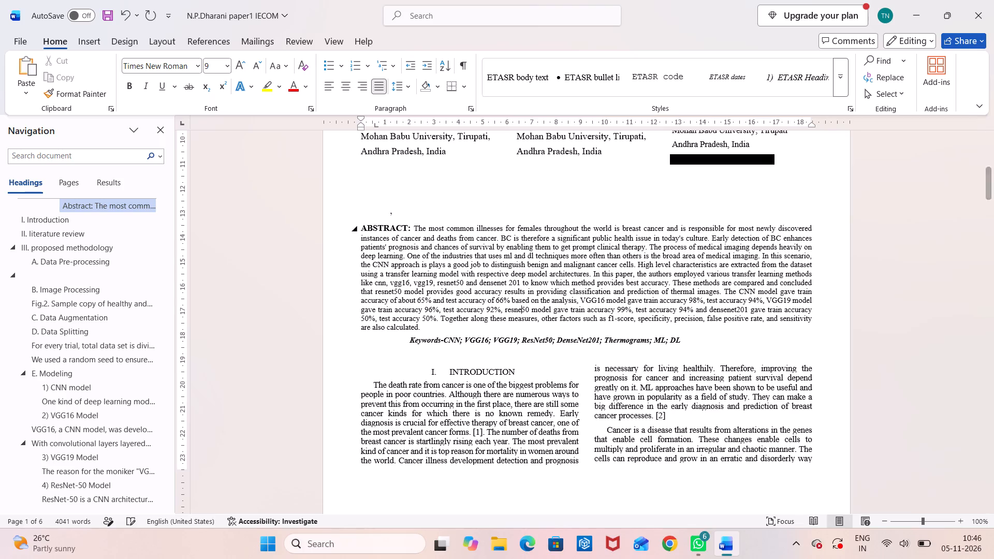
pyautogui.press('BackSpace')
pyautogui.press('BackSpace')
pyautogui.press('BackSpace')
pyautogui.press('BackSpace')
pyautogui.press('BackSpace')
pyautogui.write('RE')
pyautogui.write('SNET')
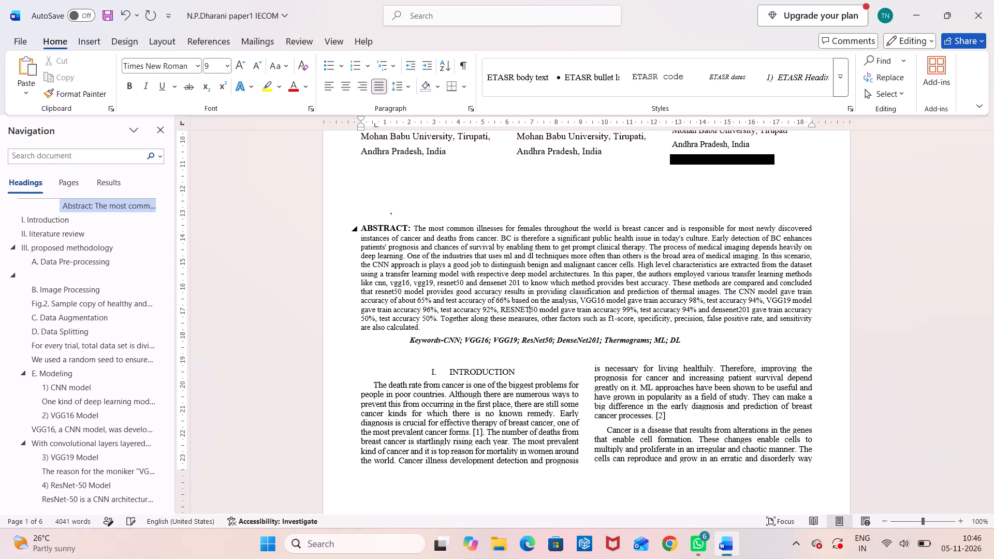
pyautogui.hotkey('ctrl', 's')
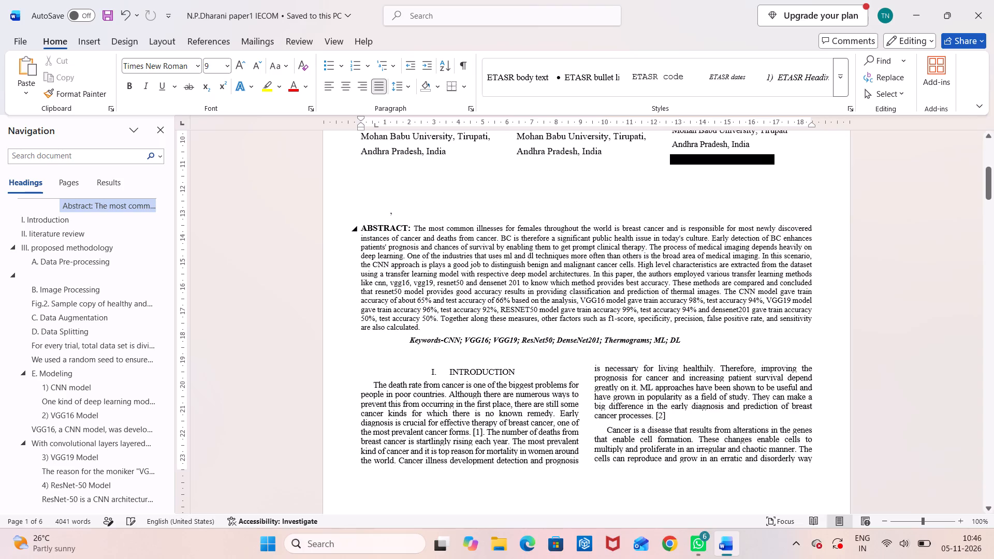
pyautogui.hotkey('ctrl', 's')
# Change the DenseNet model name in the abstract's accuracy results to "DENSENET201" and save the document.
pyautogui.scroll(-1, 592, 313)
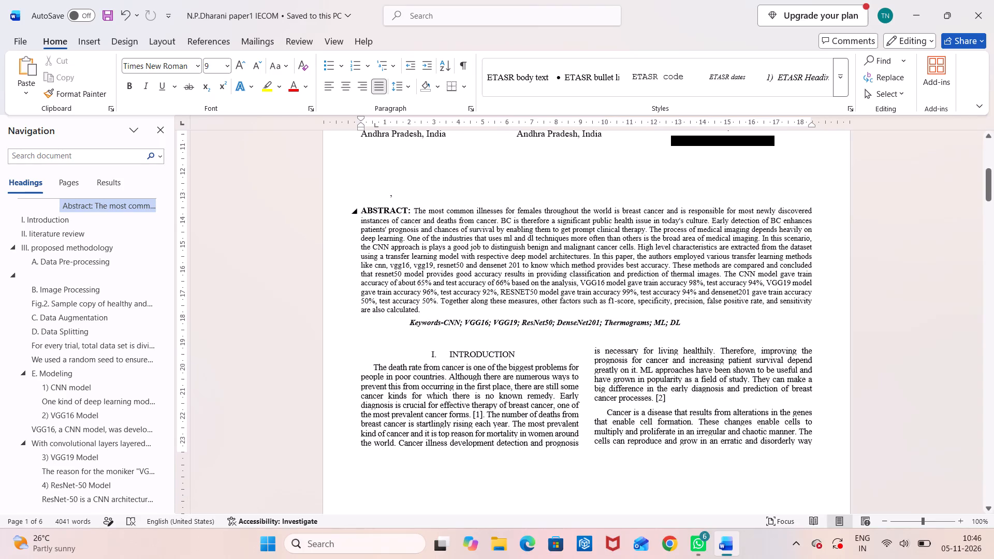
pyautogui.click(739, 294)
pyautogui.press('BackSpace')
pyautogui.press('BackSpace')
pyautogui.press('BackSpace')
pyautogui.press('BackSpace')
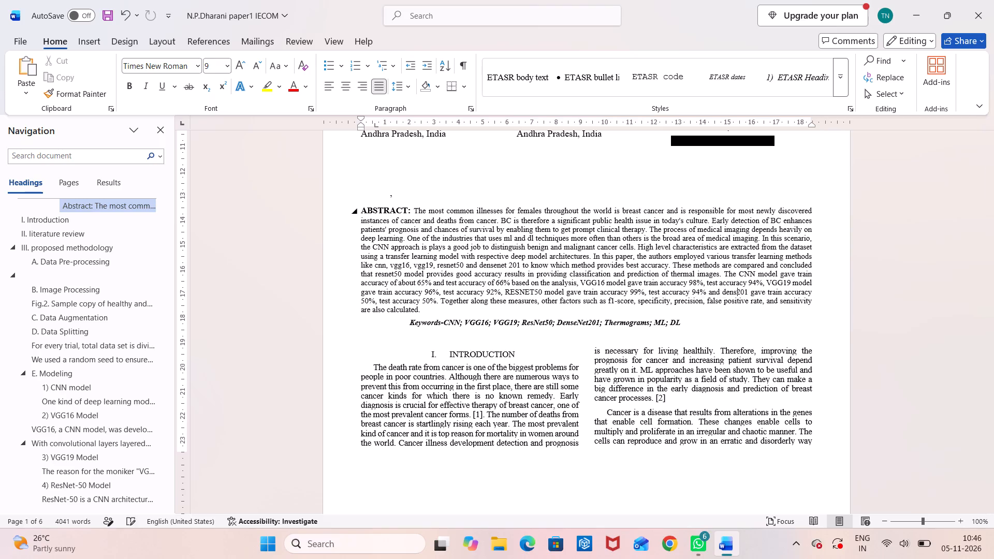
pyautogui.press('BackSpace')
pyautogui.press('BackSpace')
pyautogui.press('BackSpace')
pyautogui.press('BackSpace')
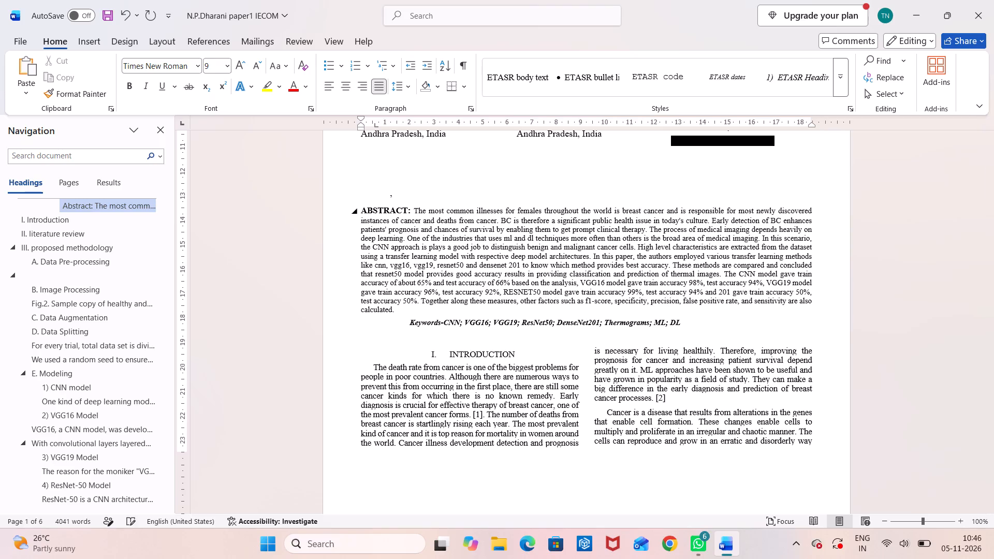
pyautogui.write('DENSENET')
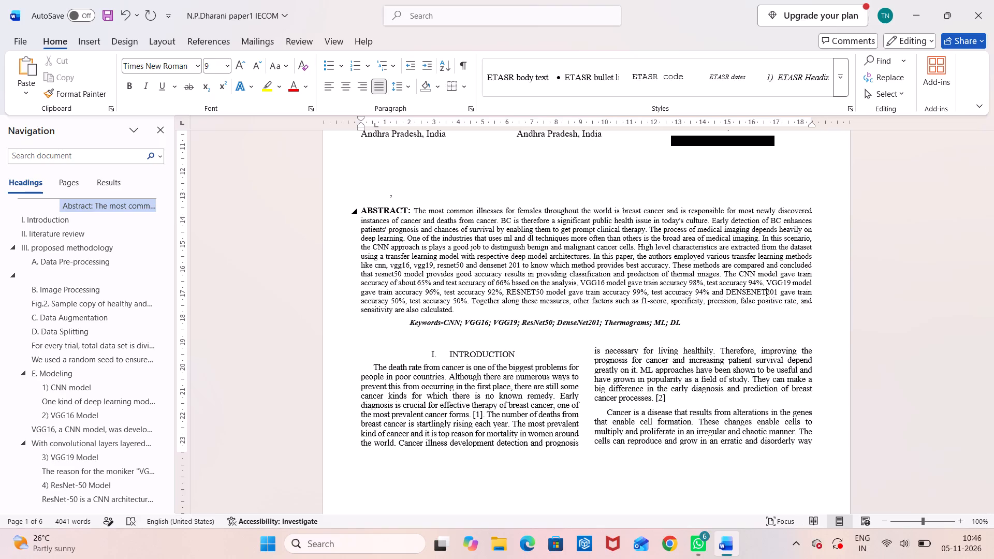
pyautogui.hotkey('ctrl', 's')
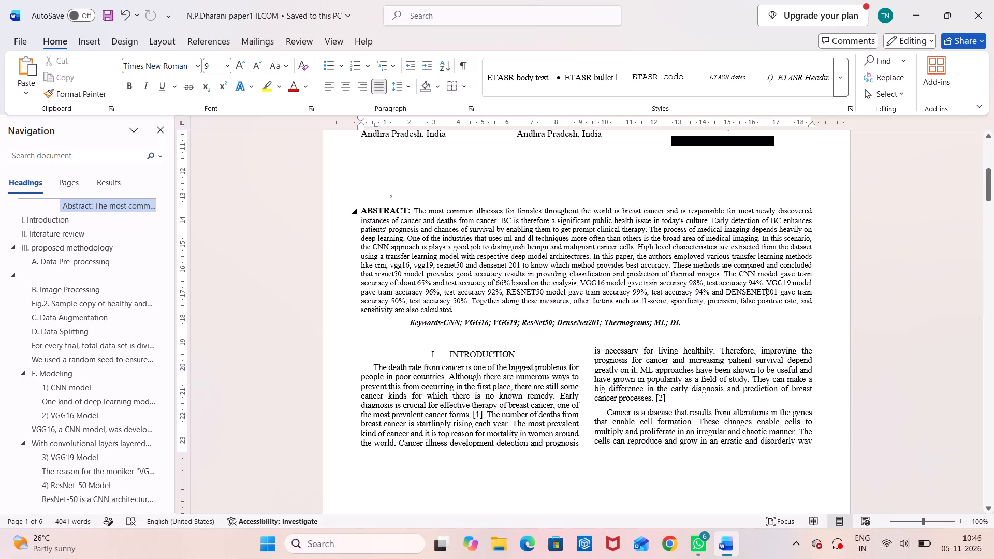
# Capitalise the first entry in the abstract's list of transfer learning methods as "CNN".
pyautogui.click(510, 302)
pyautogui.click(375, 260)
pyautogui.press('Delete')
pyautogui.press('Delete')
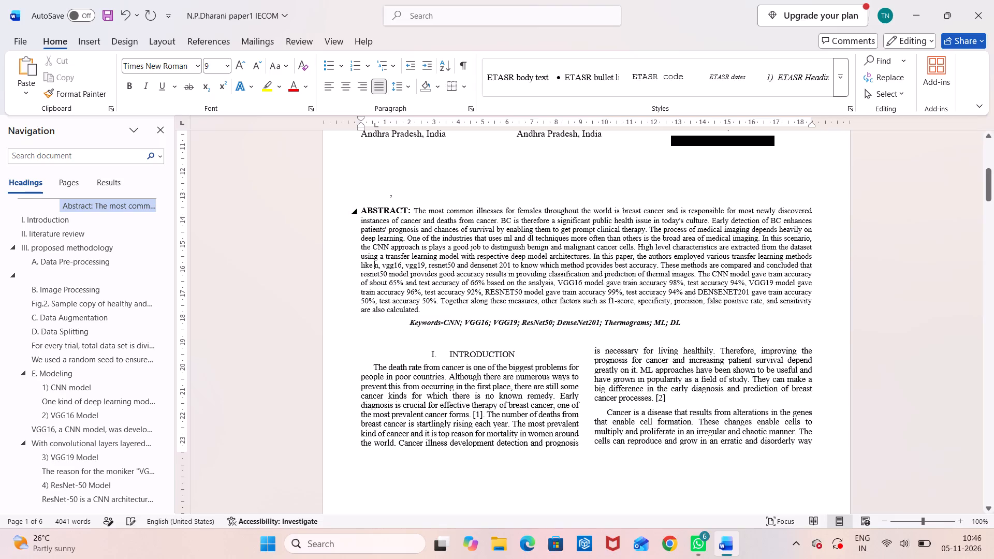
pyautogui.press('Delete')
pyautogui.write('CNN')
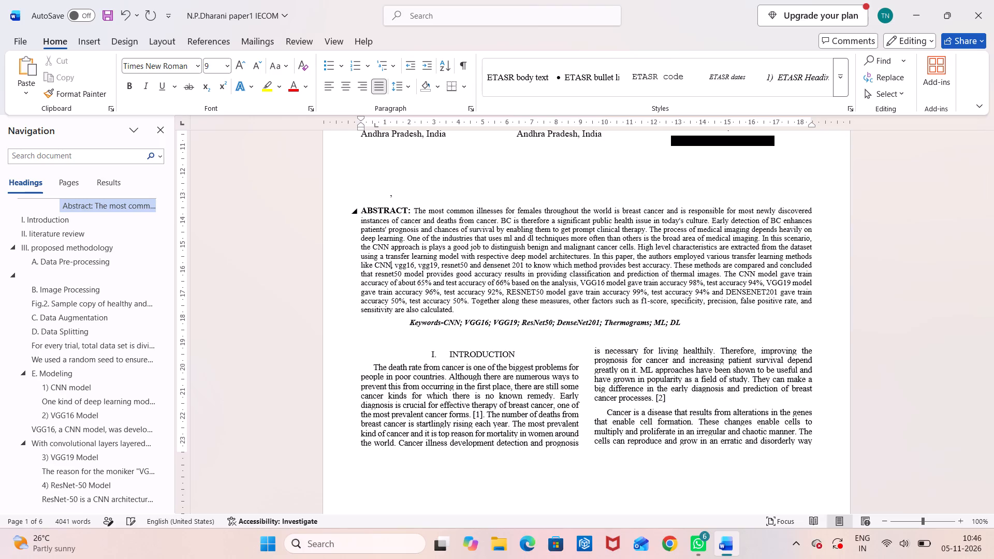
# Capitalise the two VGG names in the abstract's list of transfer learning methods as "VGG16" and "VGG19", and save.
pyautogui.press('Right')
pyautogui.press('Right')
pyautogui.press('Delete')
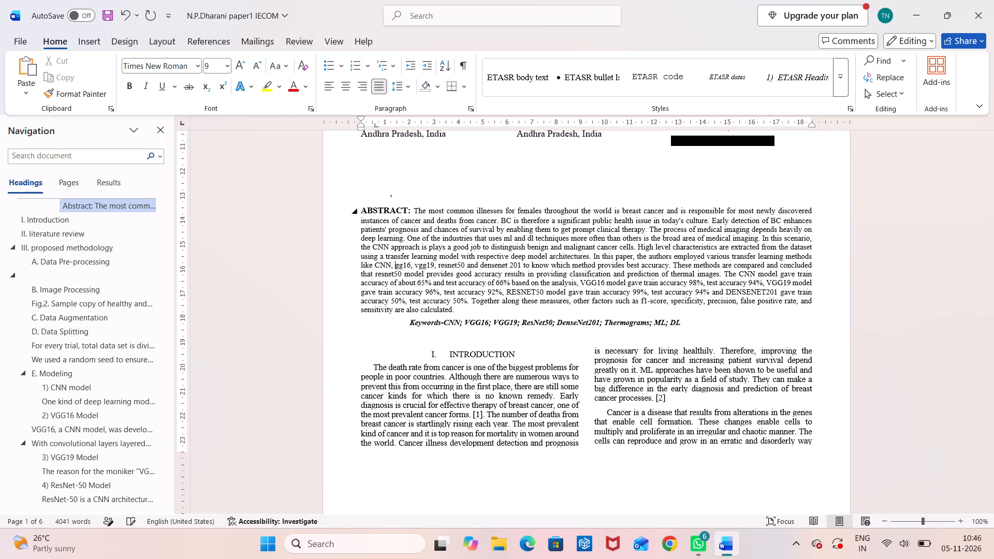
pyautogui.press('Delete')
pyautogui.press('Delete')
pyautogui.press('Delete')
pyautogui.write('VGG')
pyautogui.press('1')
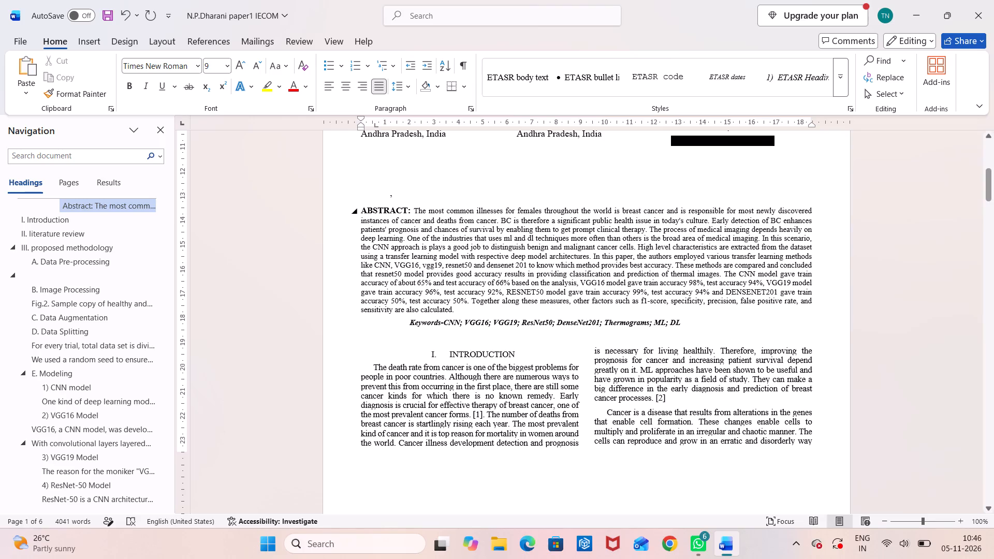
pyautogui.click(434, 266)
pyautogui.press('BackSpace')
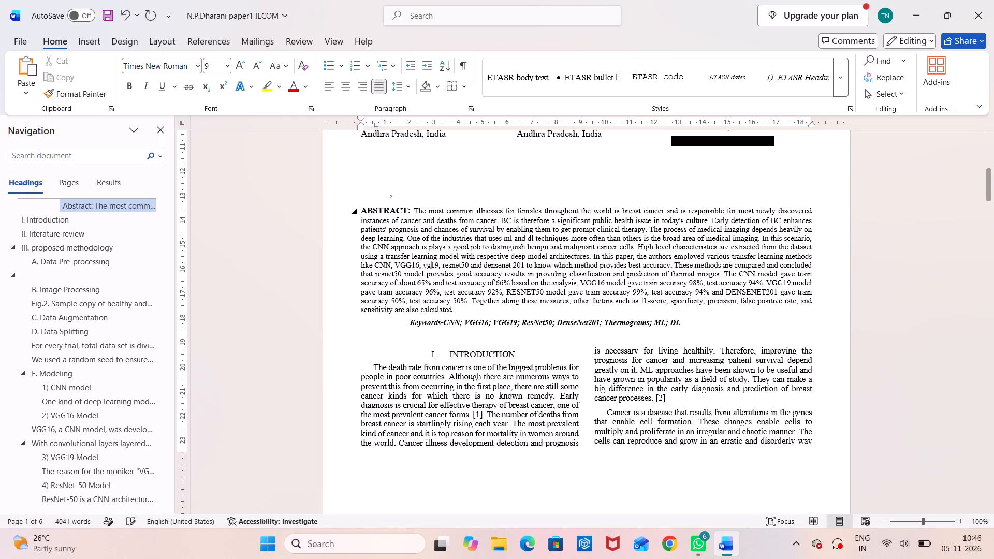
pyautogui.press('BackSpace')
pyautogui.press('BackSpace')
pyautogui.write('VGG')
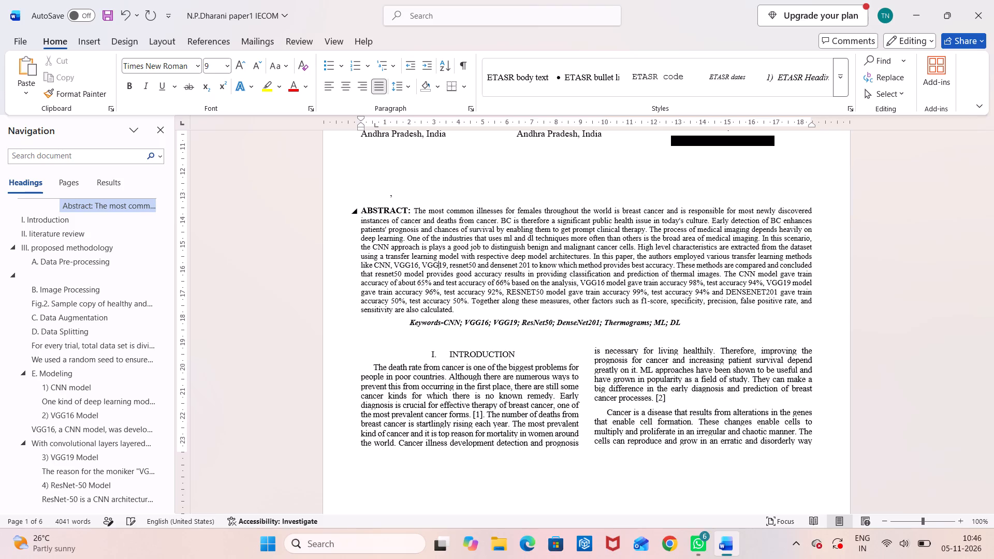
pyautogui.hotkey('ctrl', 's')
# Replace the lowercase "resnet" before 50 in the abstract's list of transfer learning methods with capitals.
pyautogui.click(464, 267)
pyautogui.press('Delete')
pyautogui.press('BackSpace')
pyautogui.press('BackSpace')
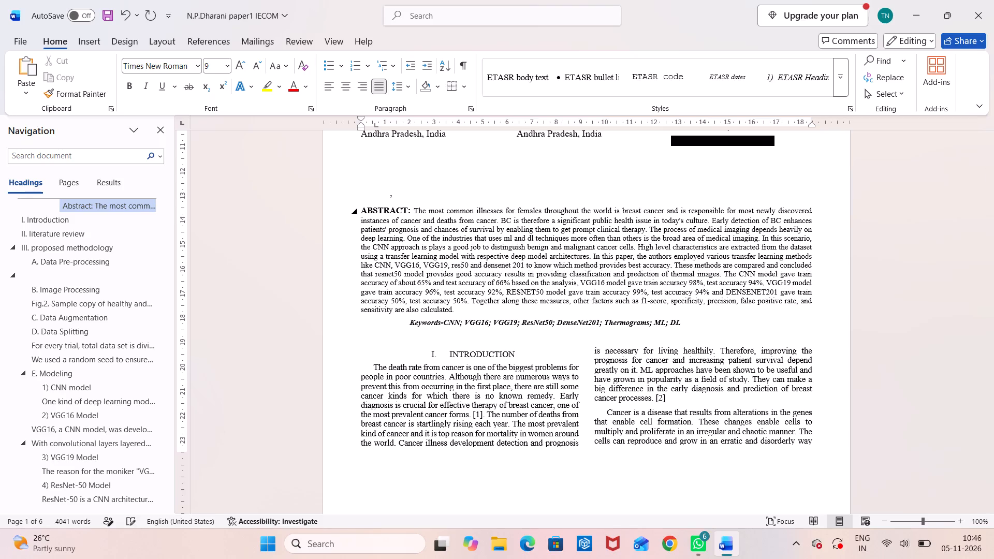
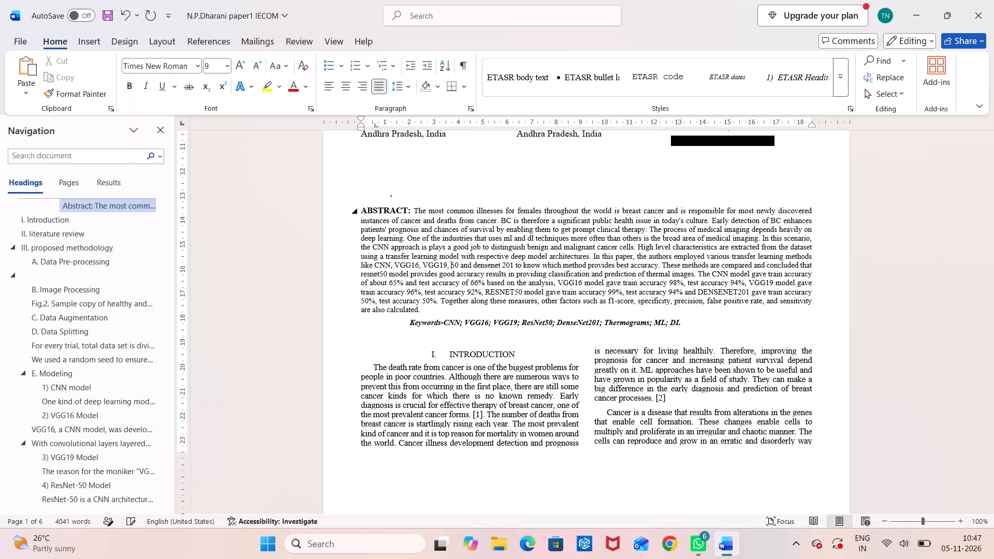
# Enter "RESNET" before 50 in the abstract's list of transfer learning methods.
pyautogui.write('RES')
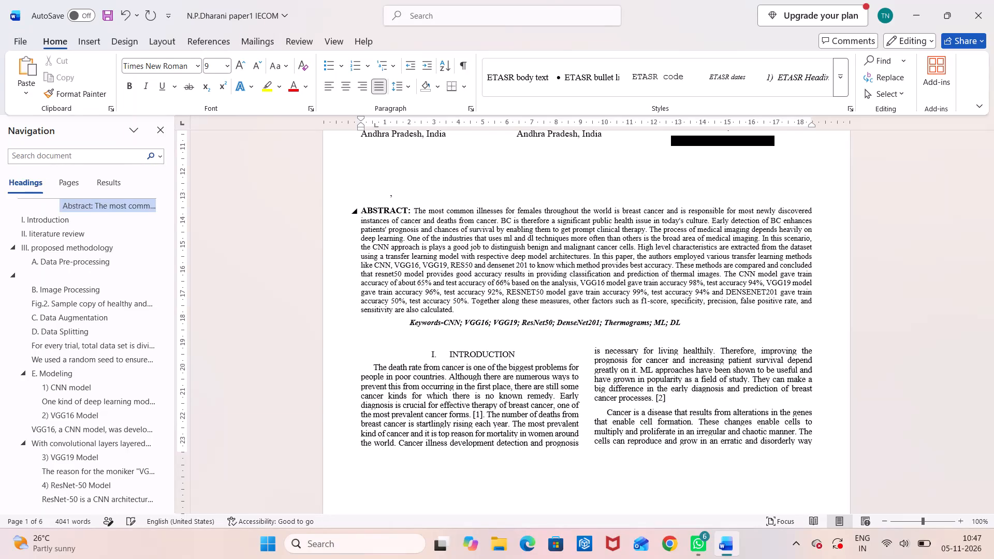
pyautogui.write('NET')
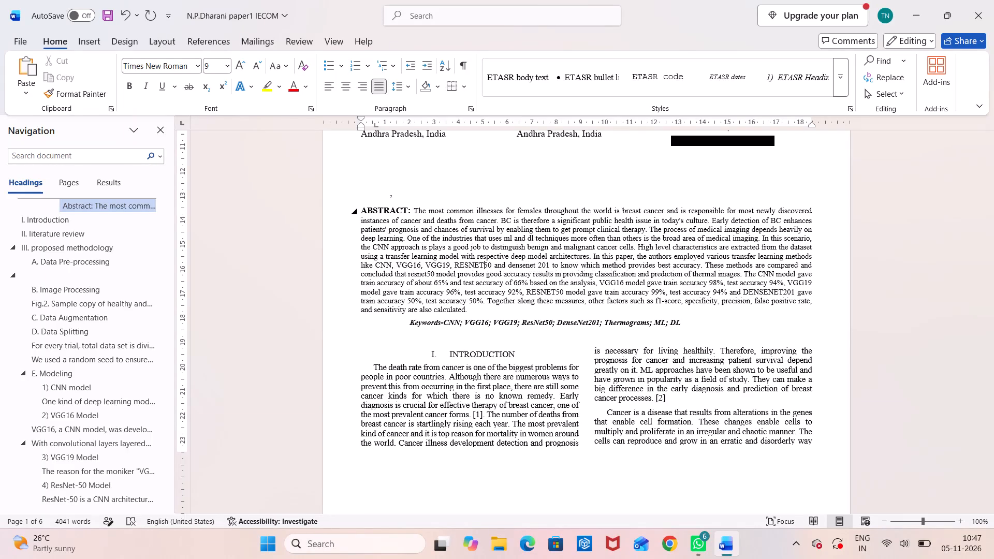
# Change the DenseNet entry in the abstract's list of transfer learning methods to "DENSENET201" without a space, and save.
pyautogui.click(537, 263)
pyautogui.press('BackSpace')
pyautogui.press('BackSpace')
pyautogui.press('BackSpace')
pyautogui.press('BackSpace')
pyautogui.press('BackSpace')
pyautogui.press('BackSpace')
pyautogui.press('BackSpace')
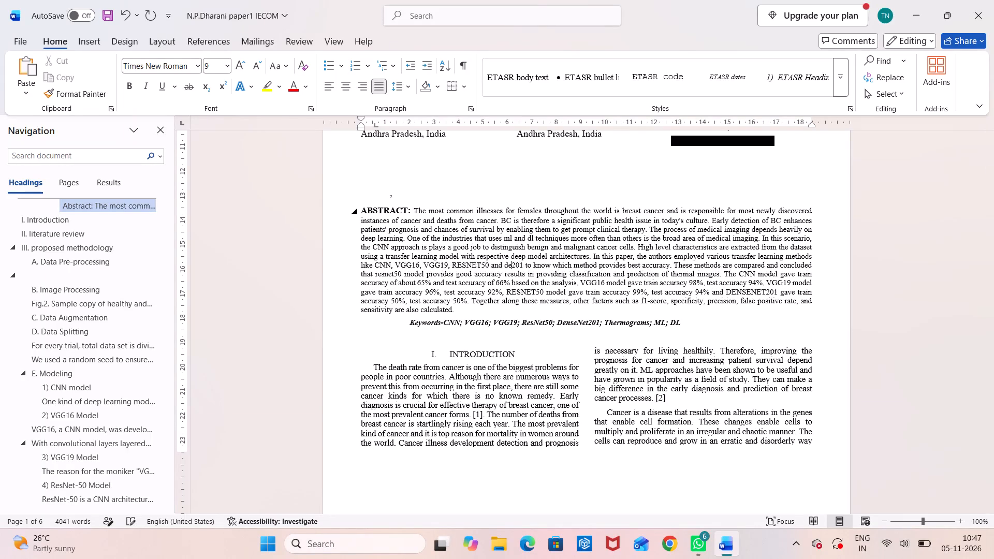
pyautogui.press('BackSpace')
pyautogui.press('BackSpace')
pyautogui.write('DENSENET')
pyautogui.hotkey('ctrl', 's')
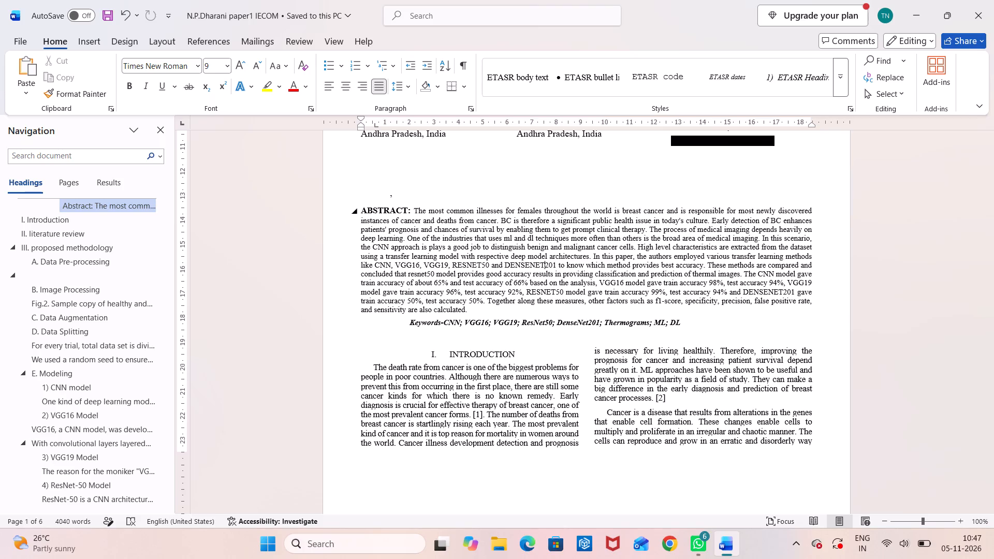
pyautogui.hotkey('ctrl', 's')
# Capitalise the F1-score term in the abstract's last sentence as "F1" and save the document.
pyautogui.click(661, 300)
pyautogui.press('BackSpace')
pyautogui.press('BackSpace')
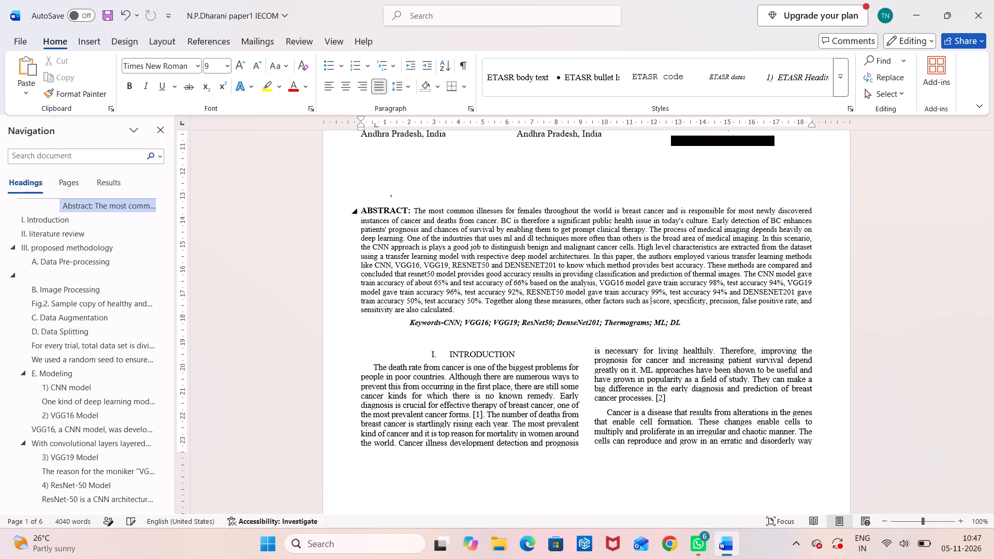
pyautogui.write('F1')
pyautogui.hotkey('ctrl', 's')
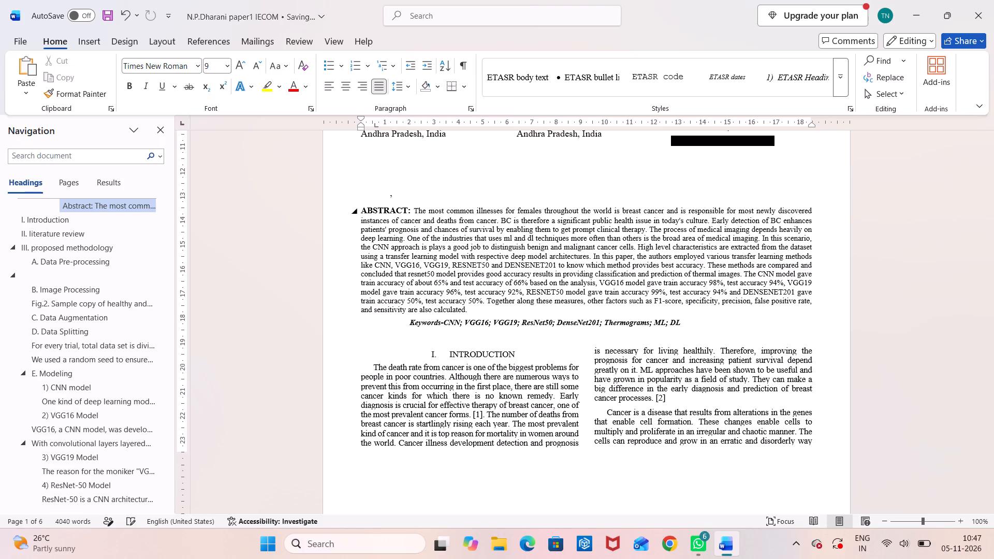
# Set the line spacing of the whole three-column author block to Single.
pyautogui.scroll(1, 661, 300)
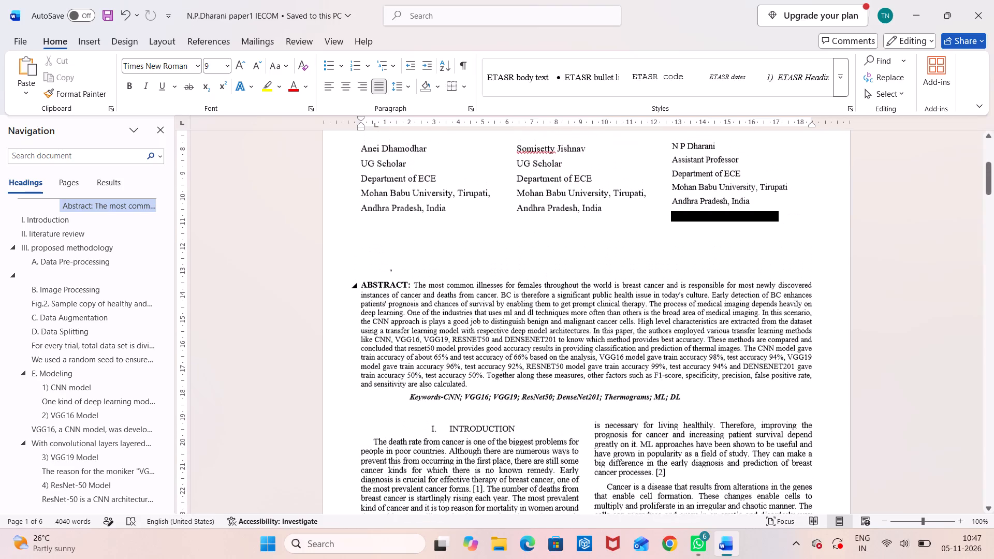
pyautogui.scroll(2, 661, 300)
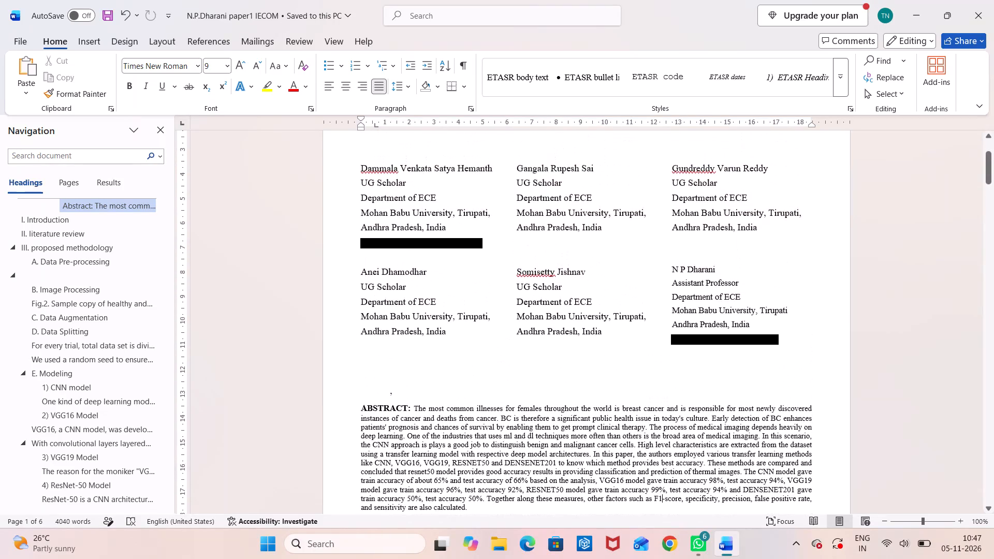
pyautogui.moveTo(358, 169); pyautogui.dragTo(597, 248)
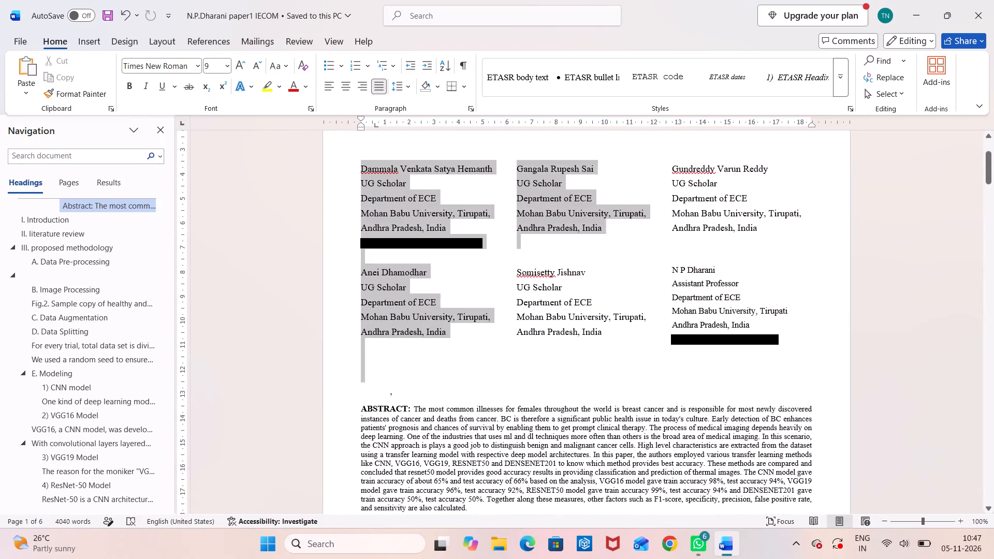
pyautogui.moveTo(597, 248); pyautogui.dragTo(778, 335)
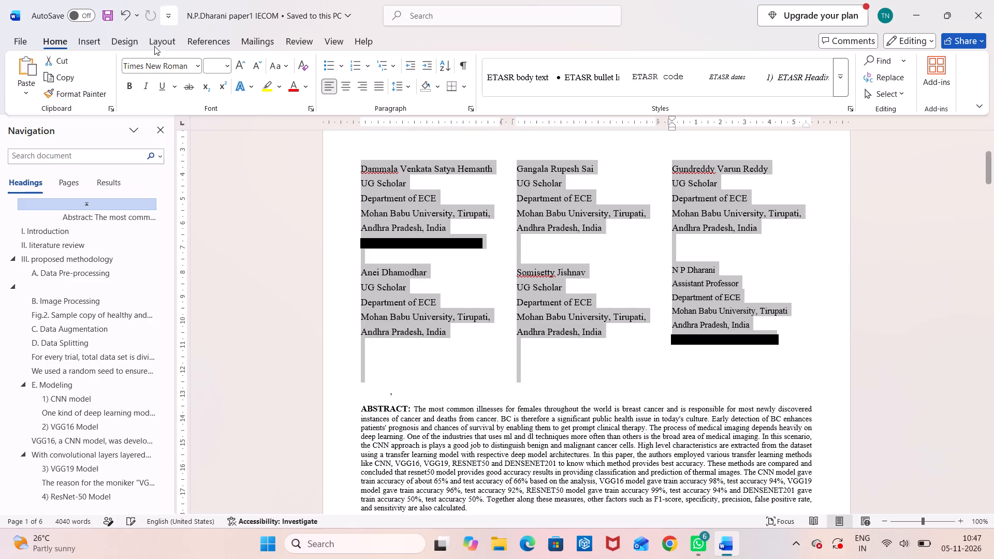
pyautogui.click(473, 111)
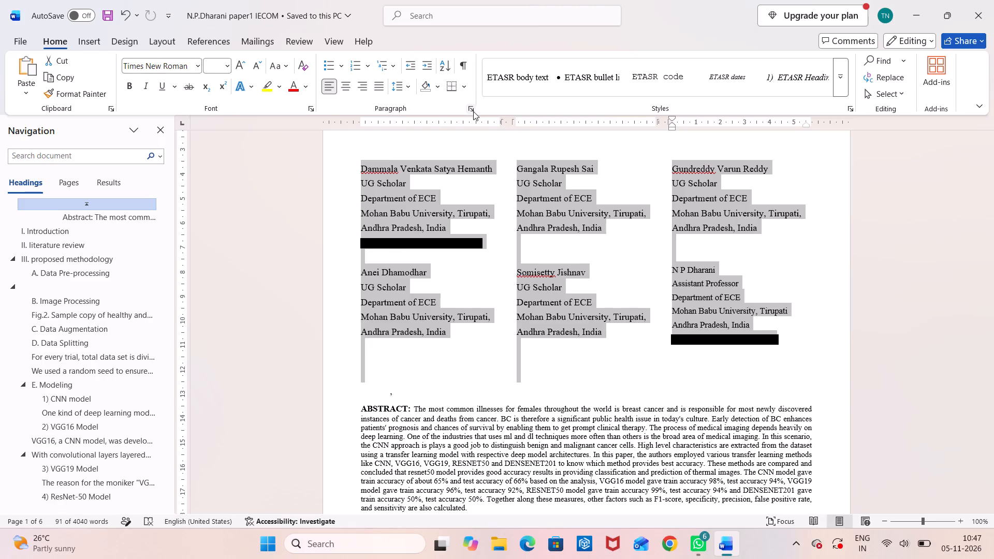
pyautogui.click(516, 289)
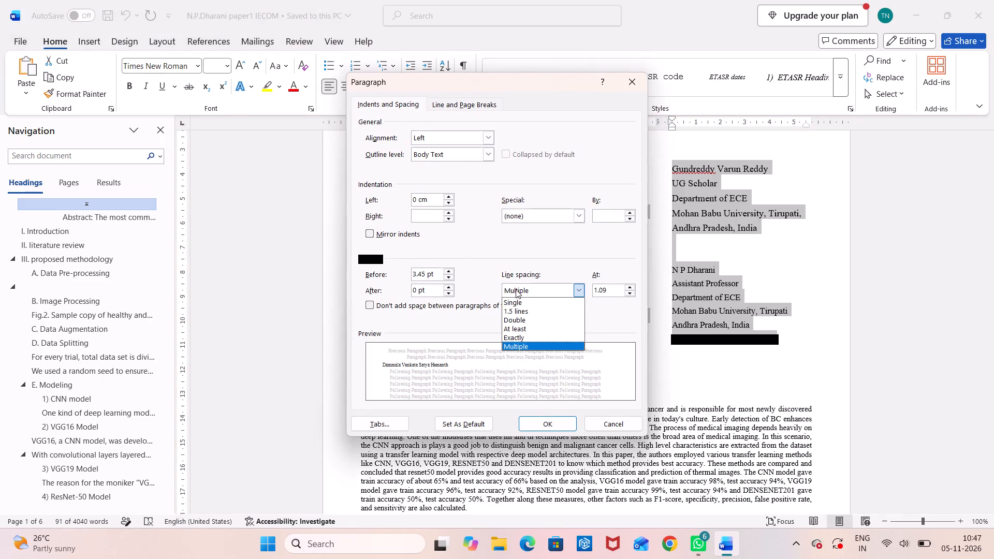
pyautogui.click(514, 298)
pyautogui.click(558, 429)
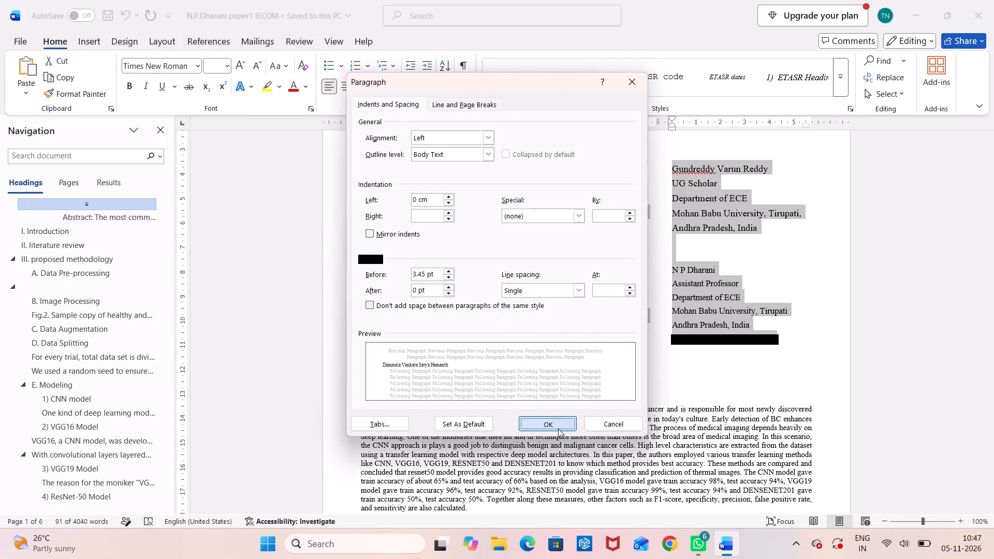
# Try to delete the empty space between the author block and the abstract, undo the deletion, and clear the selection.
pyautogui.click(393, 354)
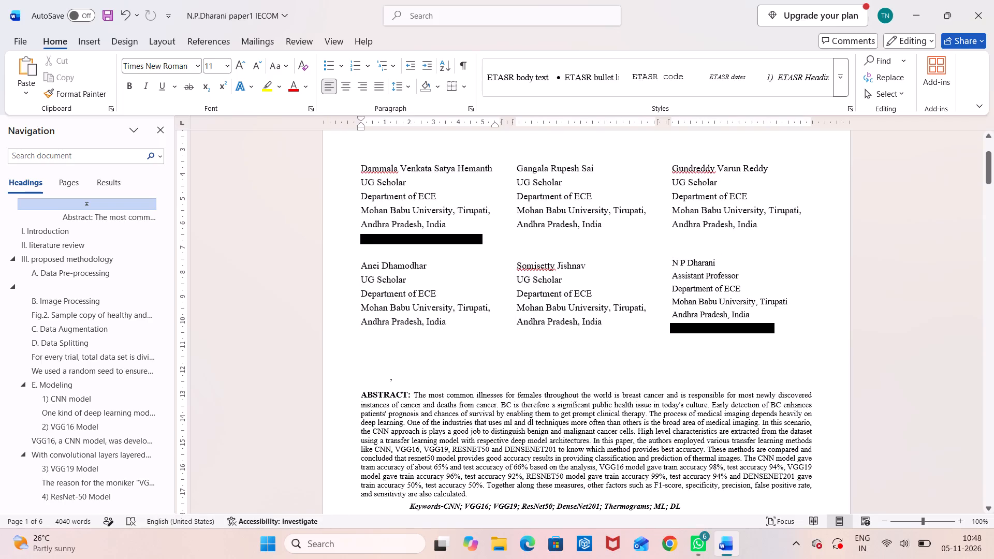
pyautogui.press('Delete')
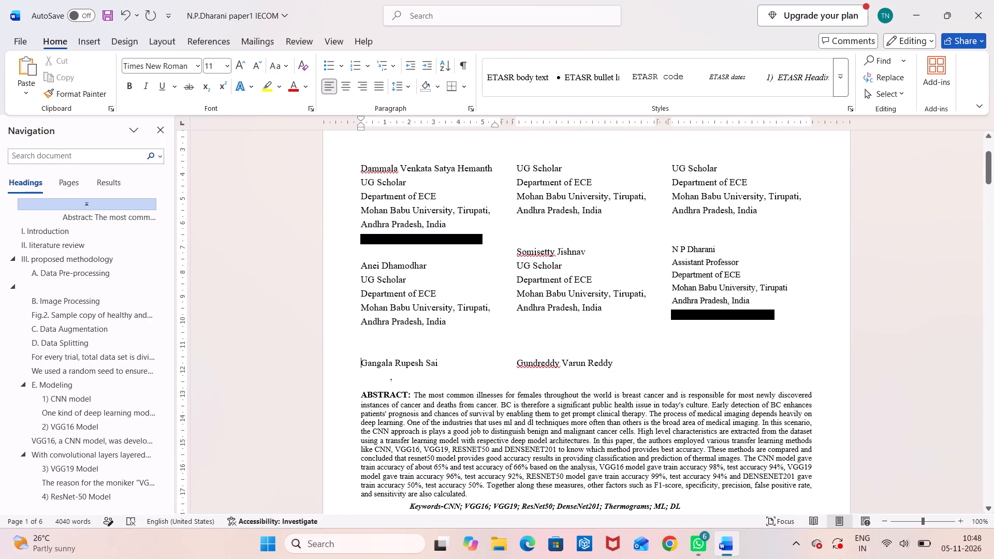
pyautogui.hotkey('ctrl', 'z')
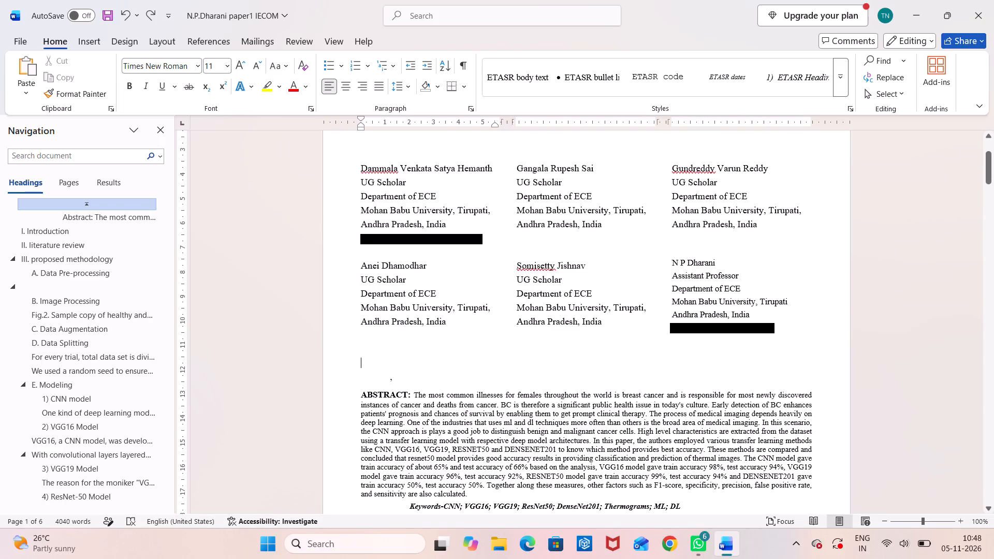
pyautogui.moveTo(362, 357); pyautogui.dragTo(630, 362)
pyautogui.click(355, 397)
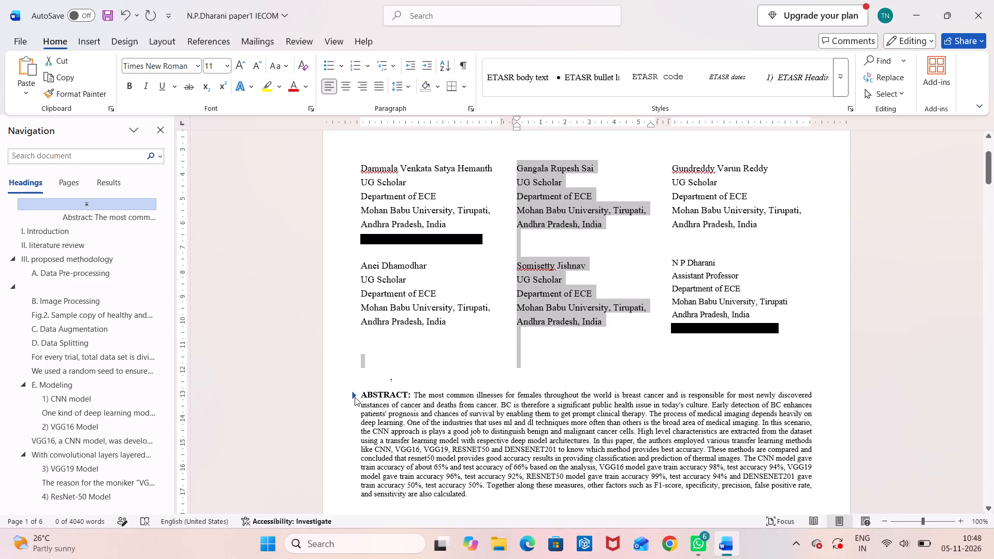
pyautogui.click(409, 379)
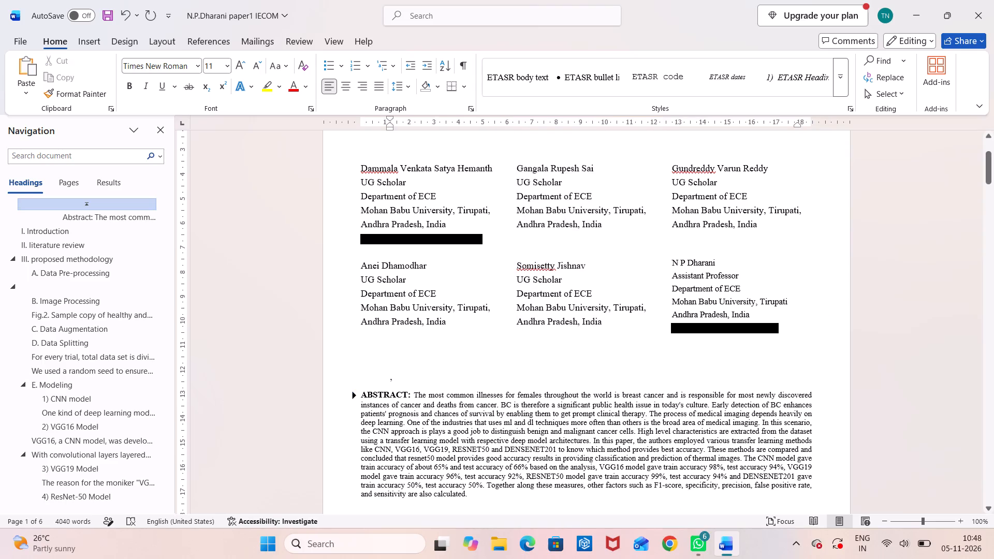
# Save the document, and save a copy as a Word Document on the Desktop with "update" appended to its file name.
pyautogui.hotkey('ctrl', 's')
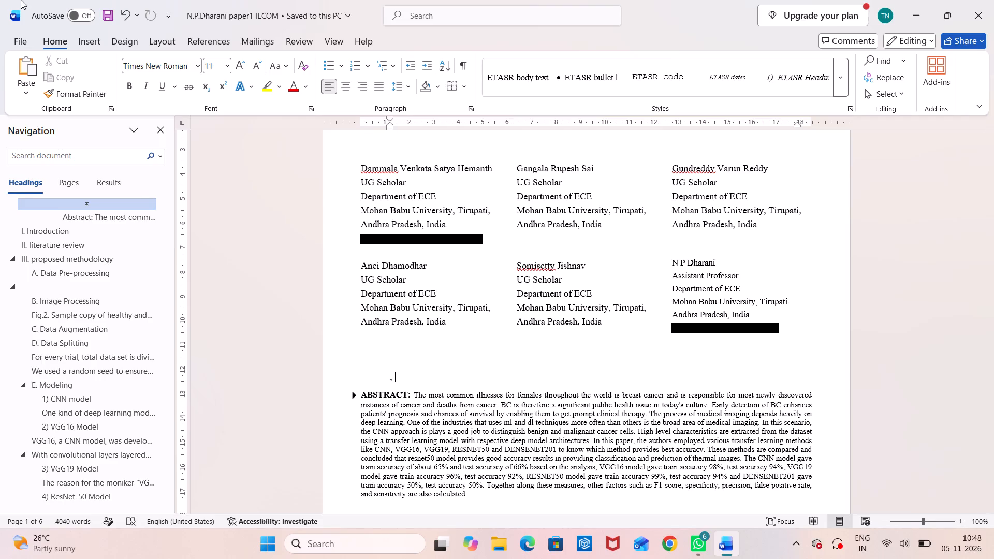
pyautogui.click(16, 44)
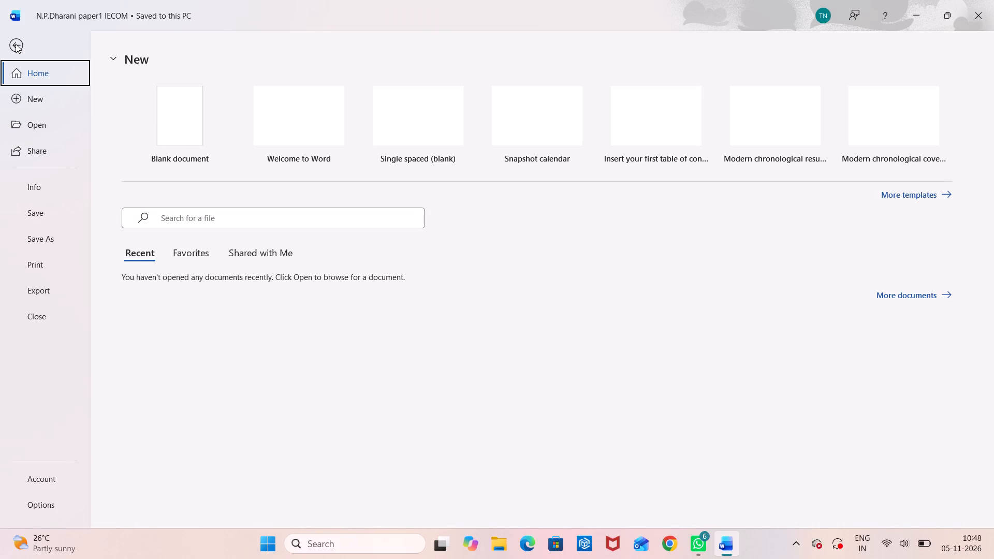
pyautogui.click(43, 240)
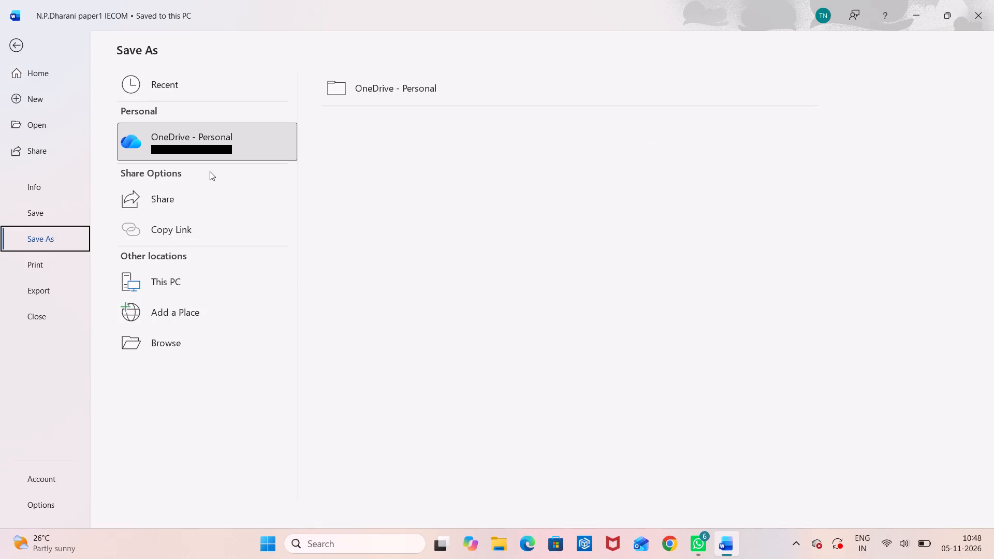
pyautogui.click(177, 272)
pyautogui.click(361, 127)
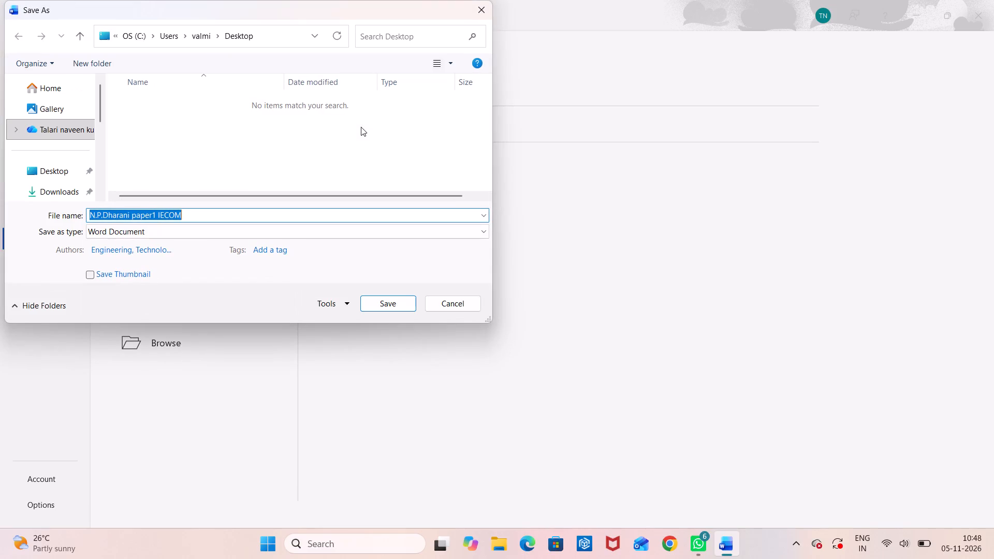
pyautogui.click(228, 216)
pyautogui.press('space')
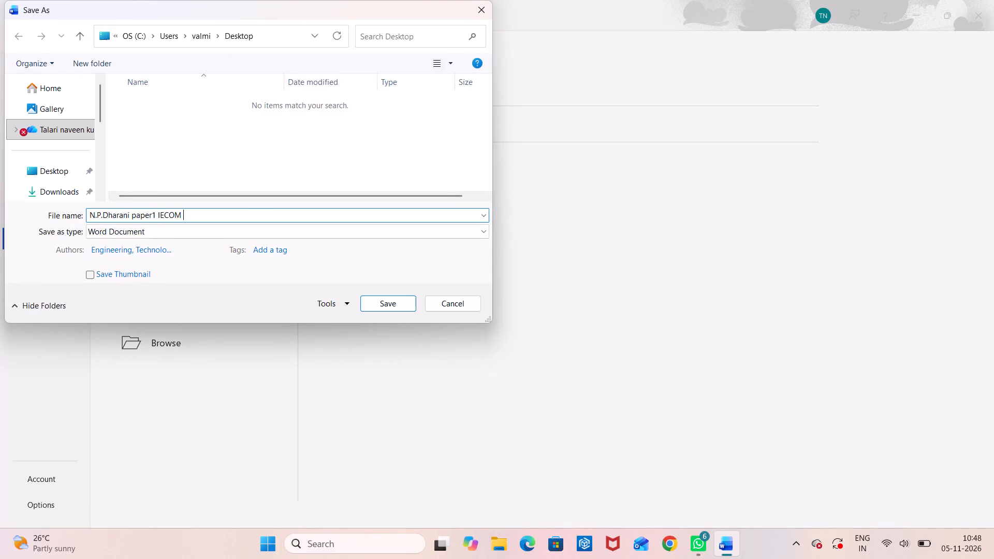
pyautogui.write('update')
pyautogui.press('Return')
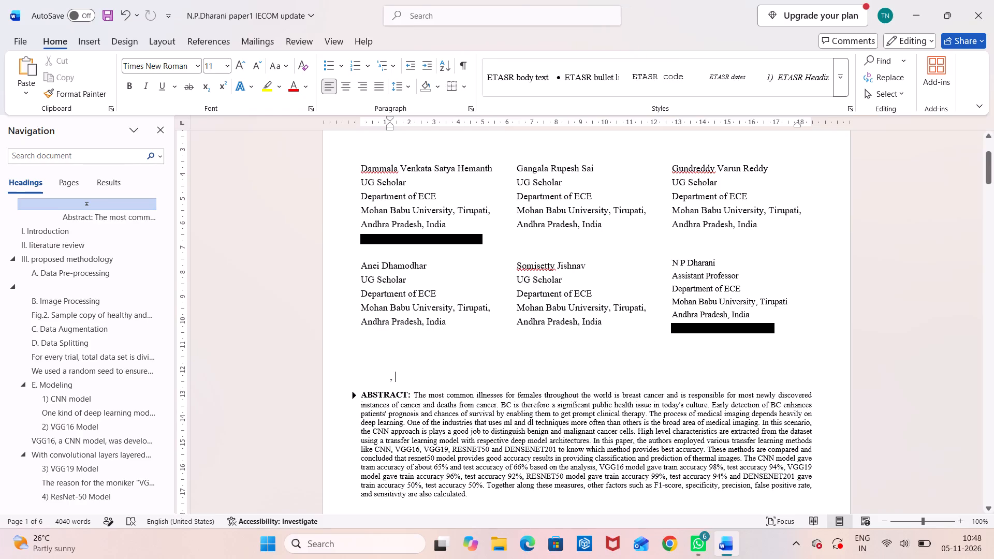
# Open the file management view for the updated copy of the paper.
pyautogui.click(25, 42)
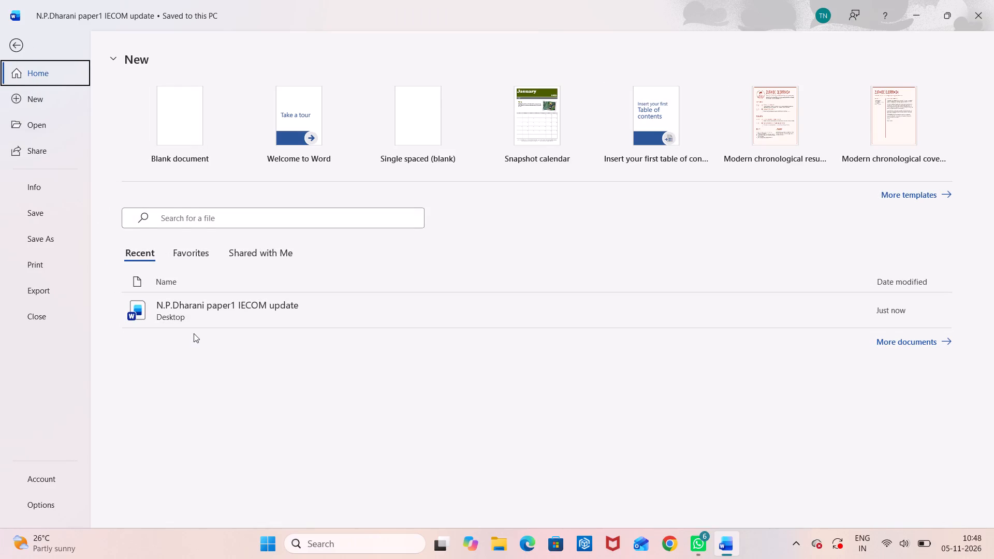
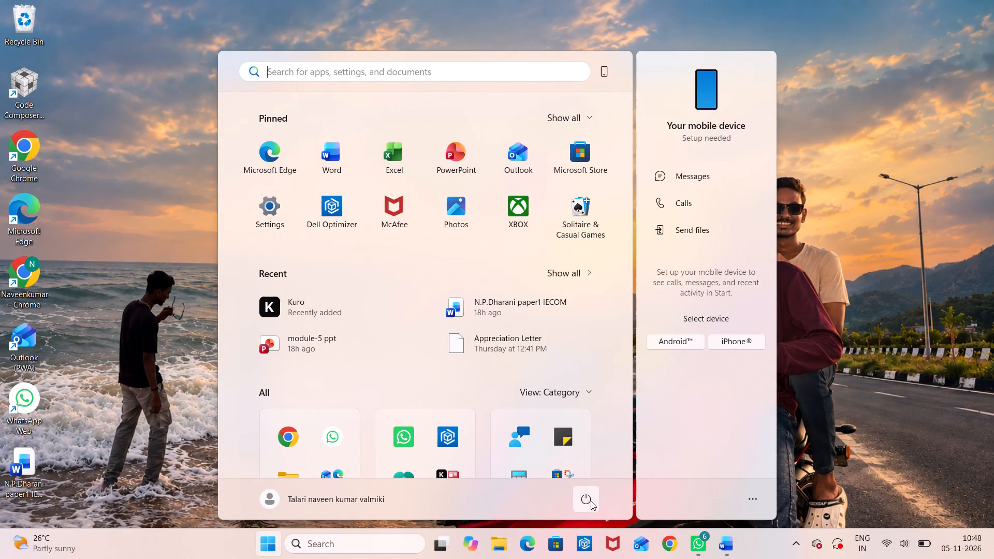
# Shut down the computer.
pyautogui.click(591, 501)
pyautogui.click(593, 457)
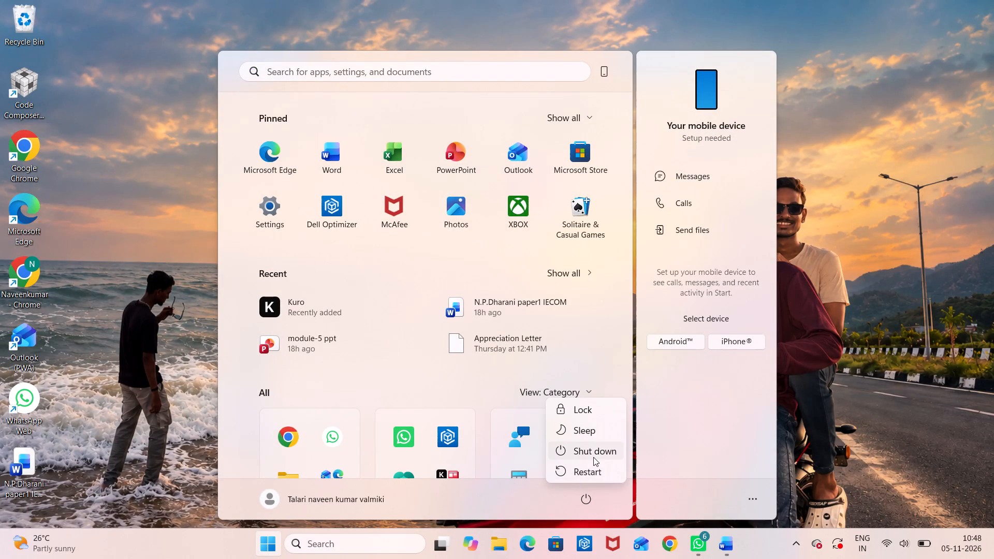